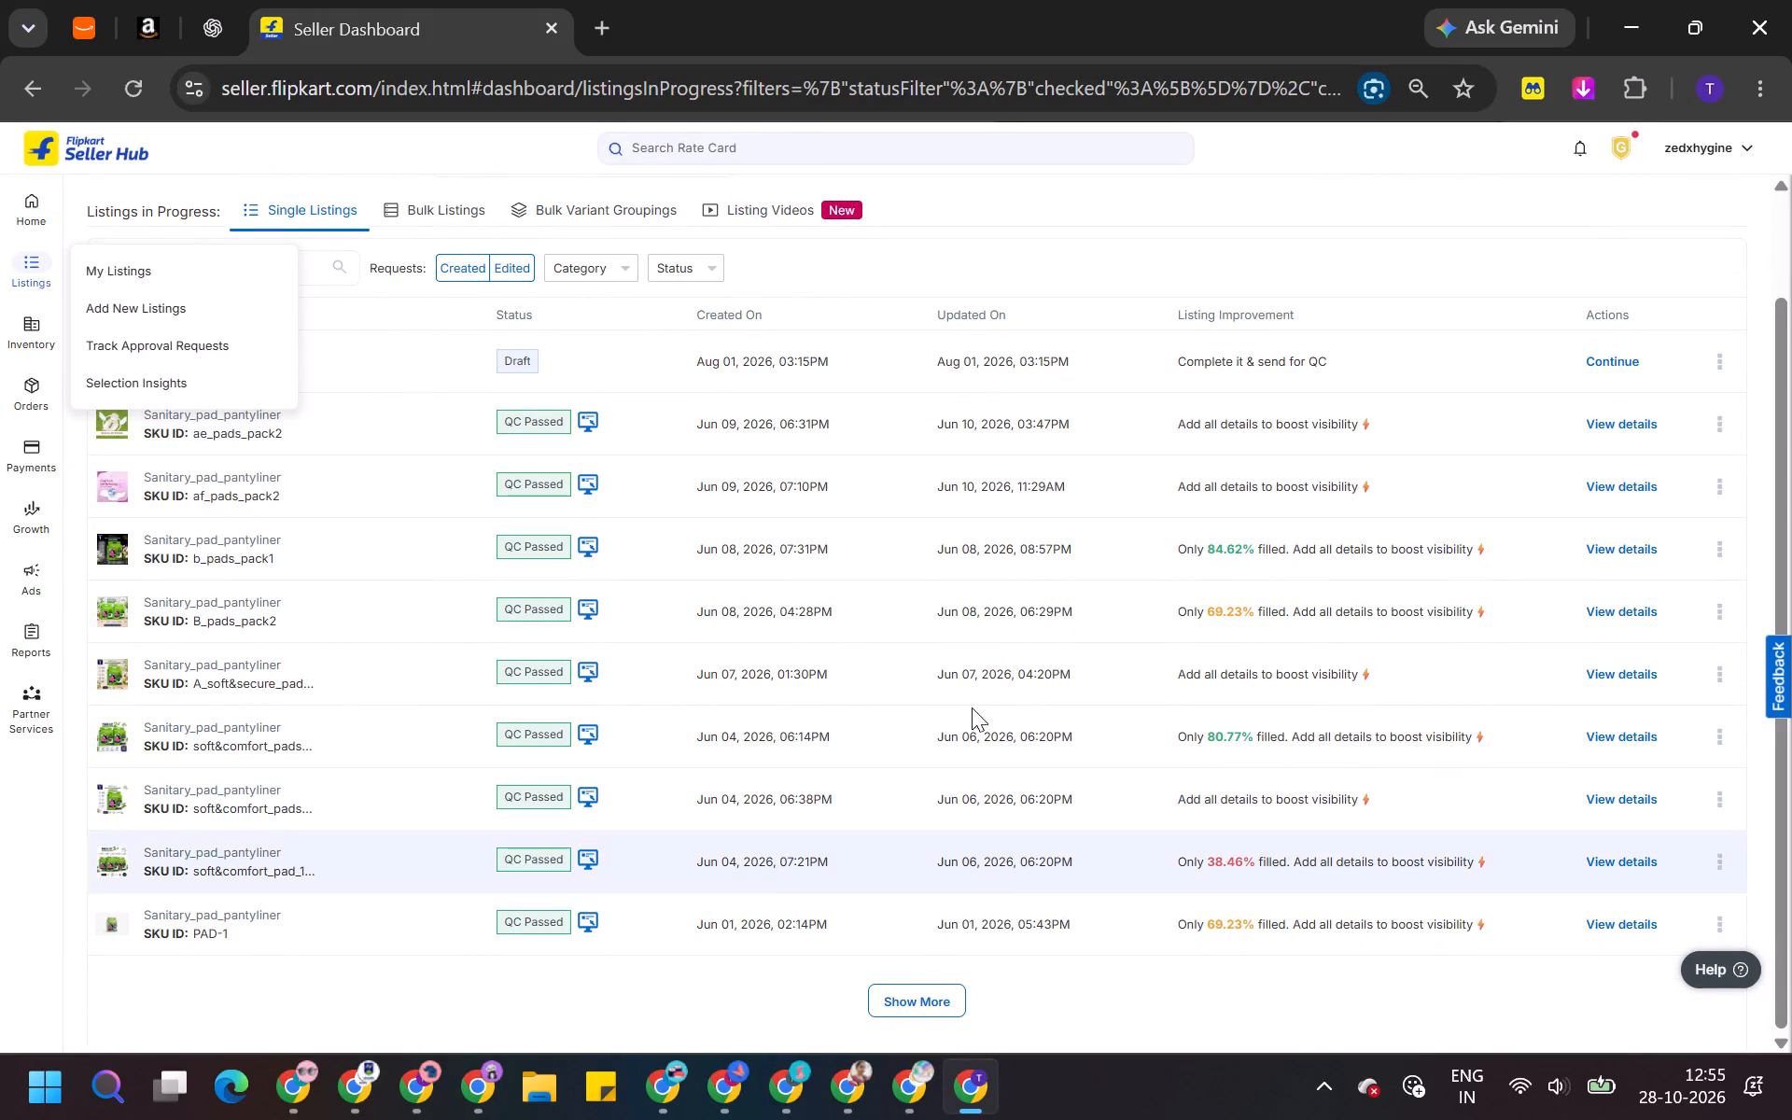
# Switch to the MEETONLINEZONE seller account's Campaign Manager and examine the budget, spend and sales figures across its ad campaign list.
pyautogui.click(737, 1072)
pyautogui.click(848, 0)
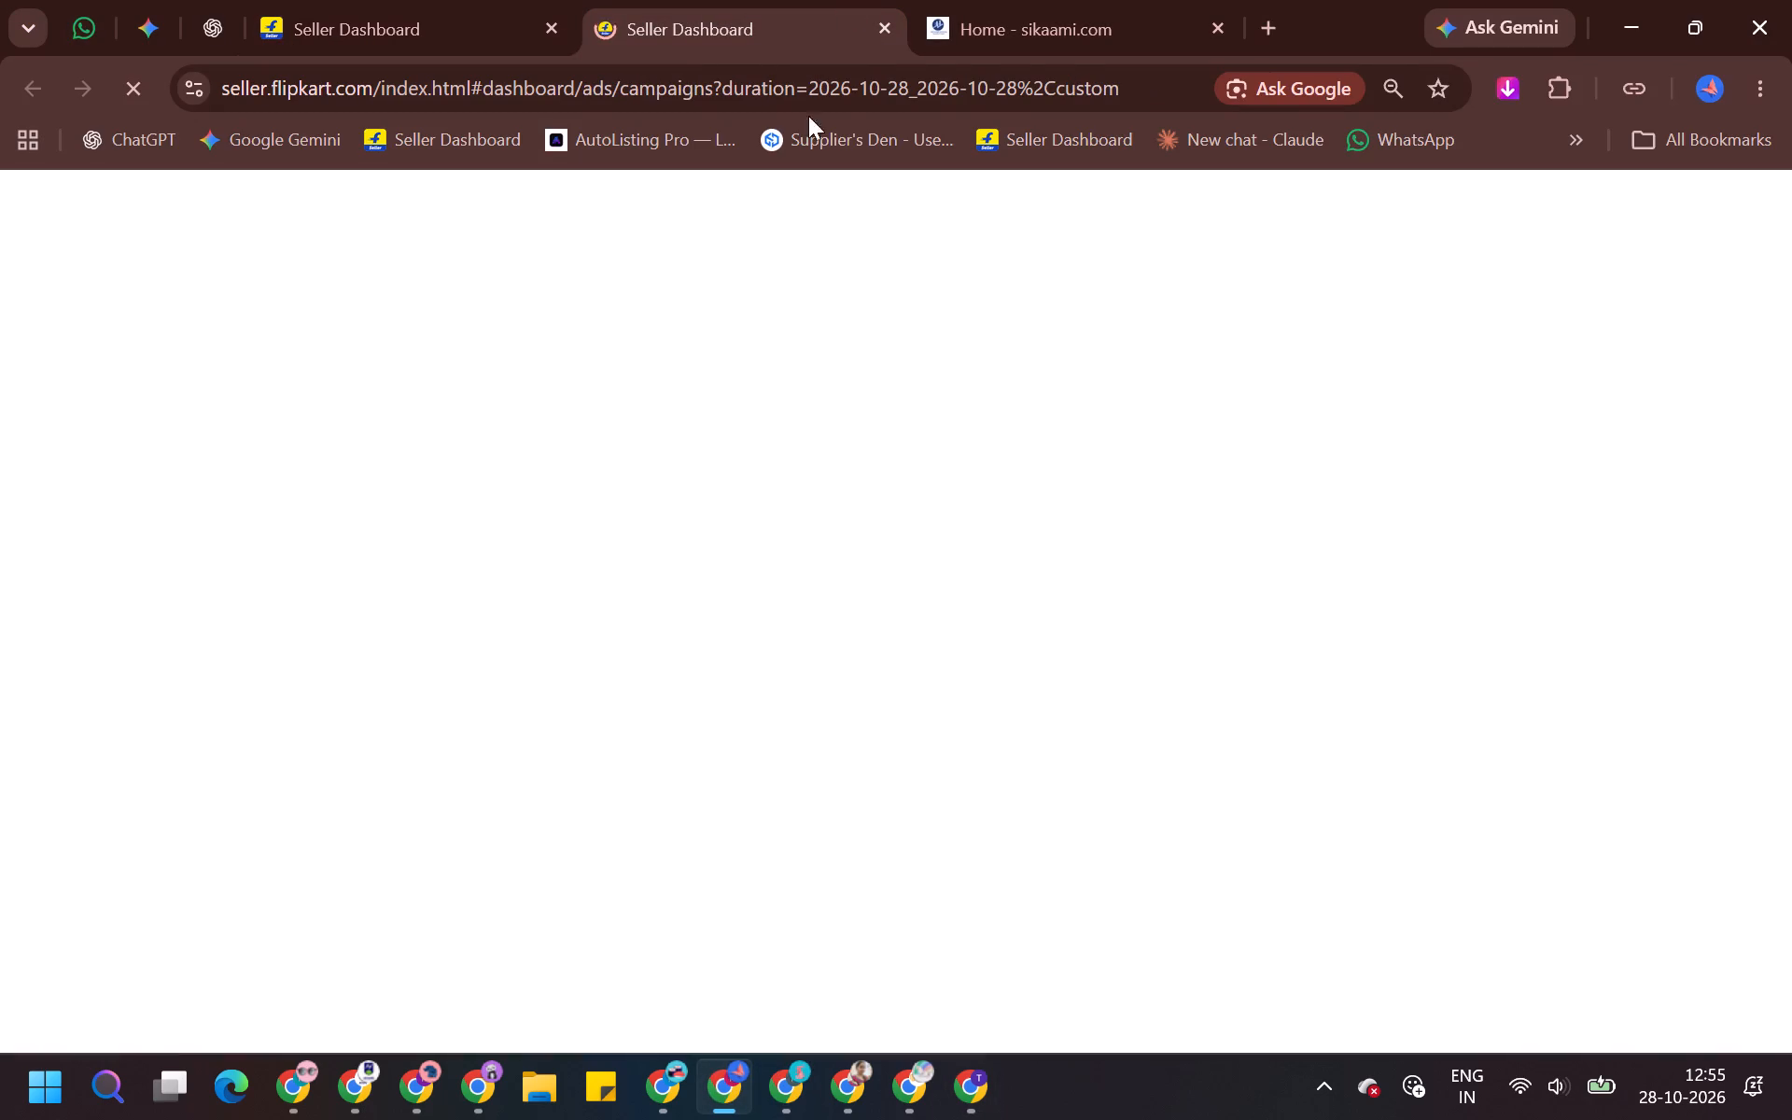
pyautogui.scroll(-7, 550, 551)
pyautogui.scroll(1, 591, 565)
pyautogui.scroll(-6, 591, 565)
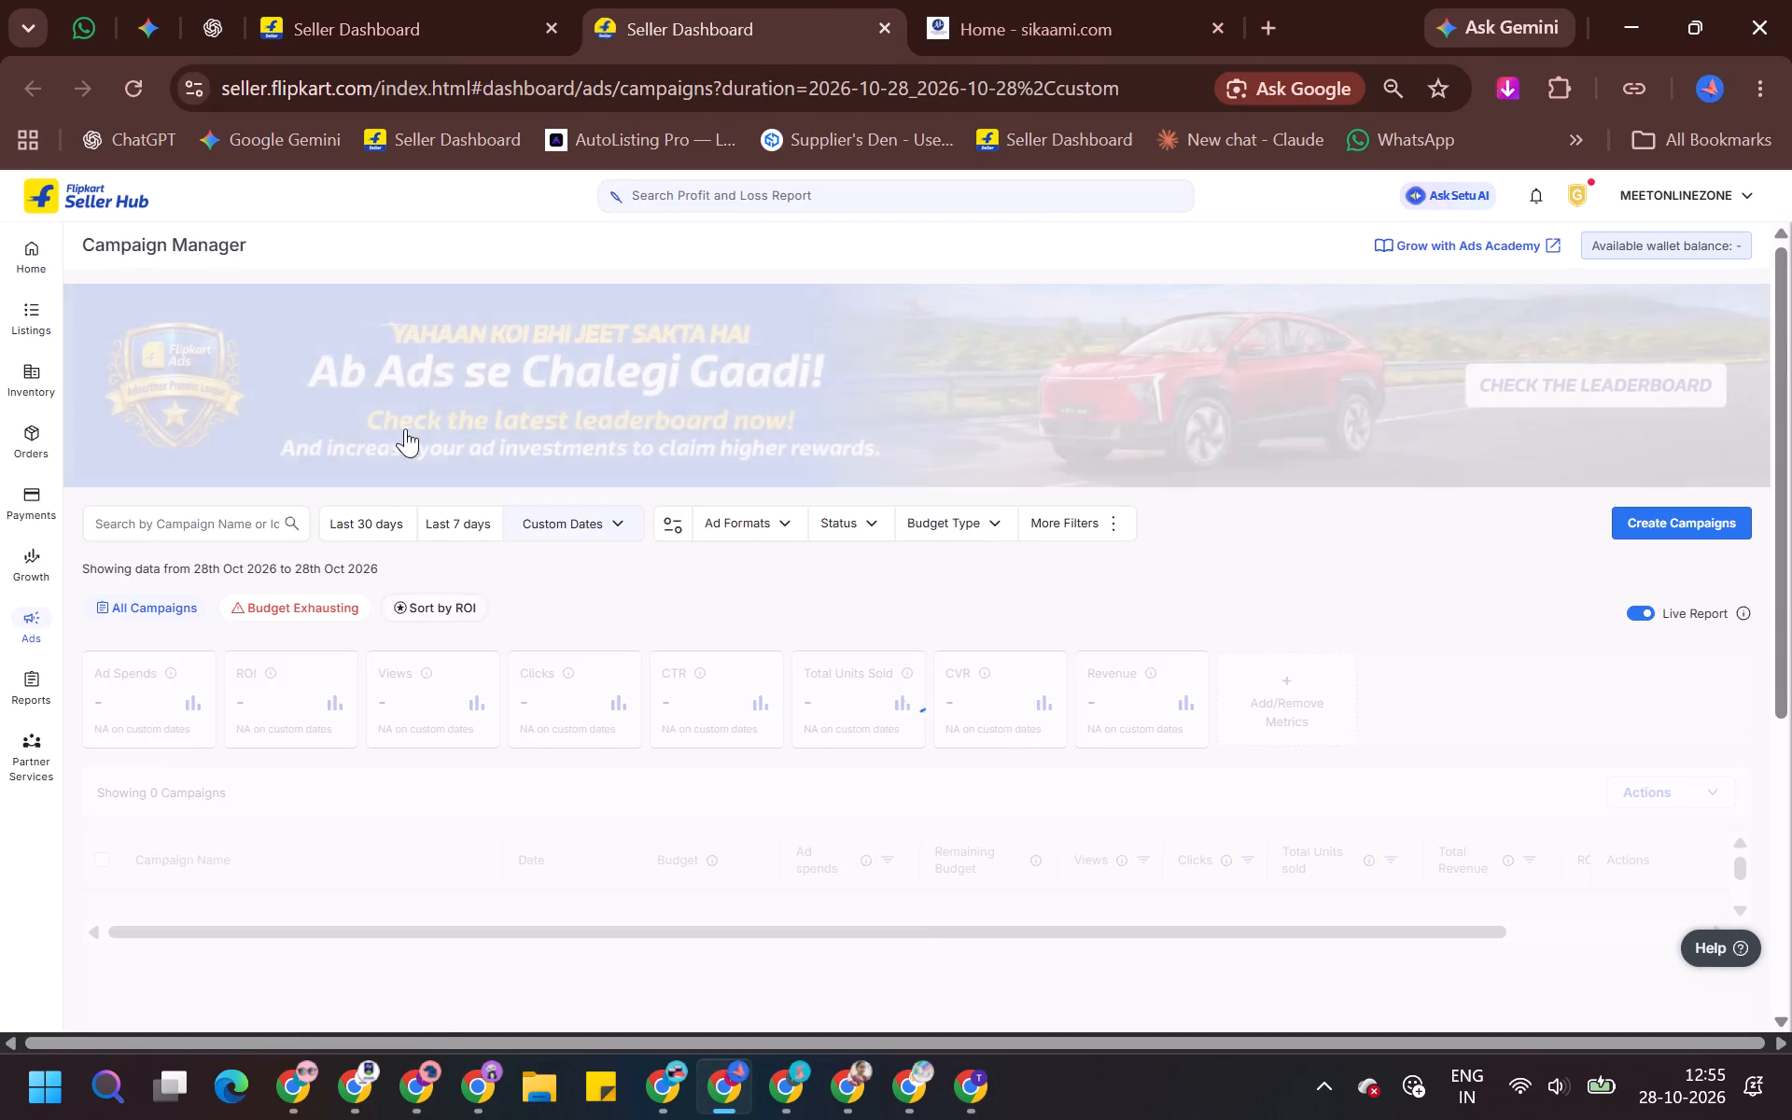
pyautogui.scroll(-3, 404, 444)
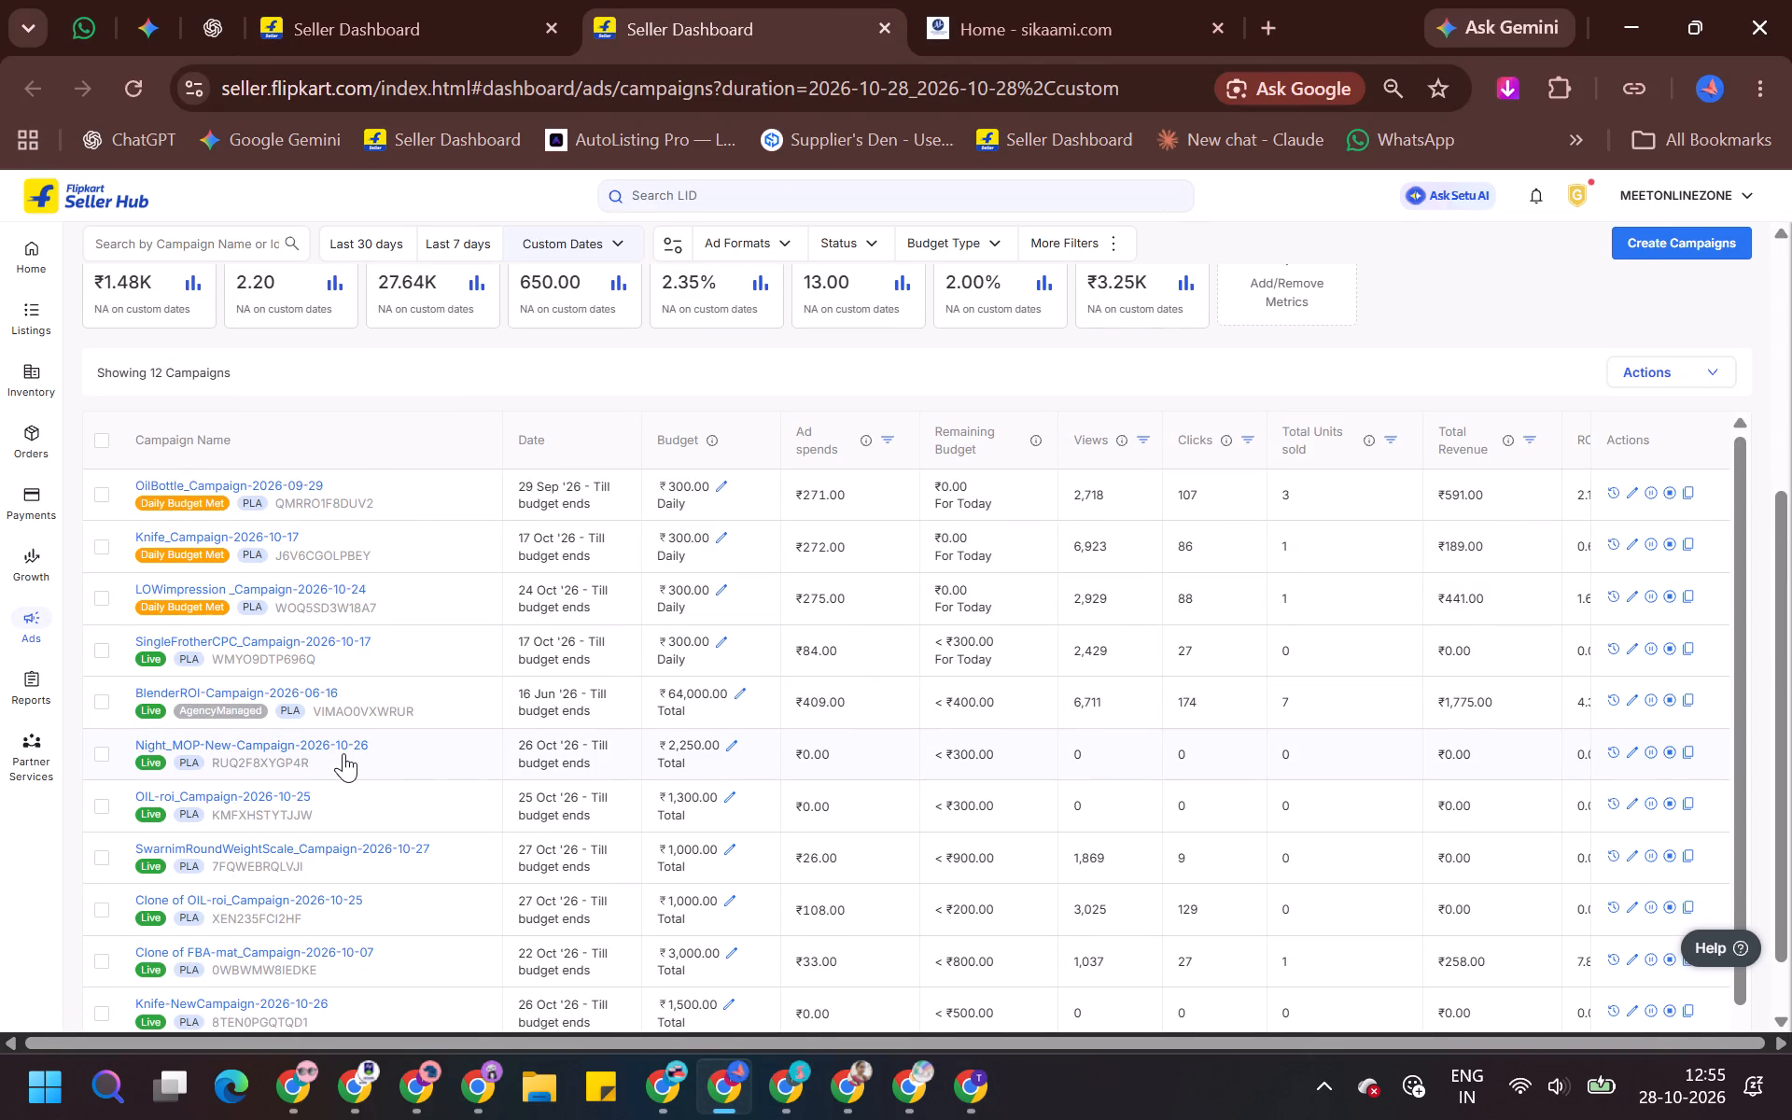
pyautogui.scroll(-4, 343, 753)
pyautogui.scroll(-3, 478, 454)
pyautogui.scroll(-3, 400, 787)
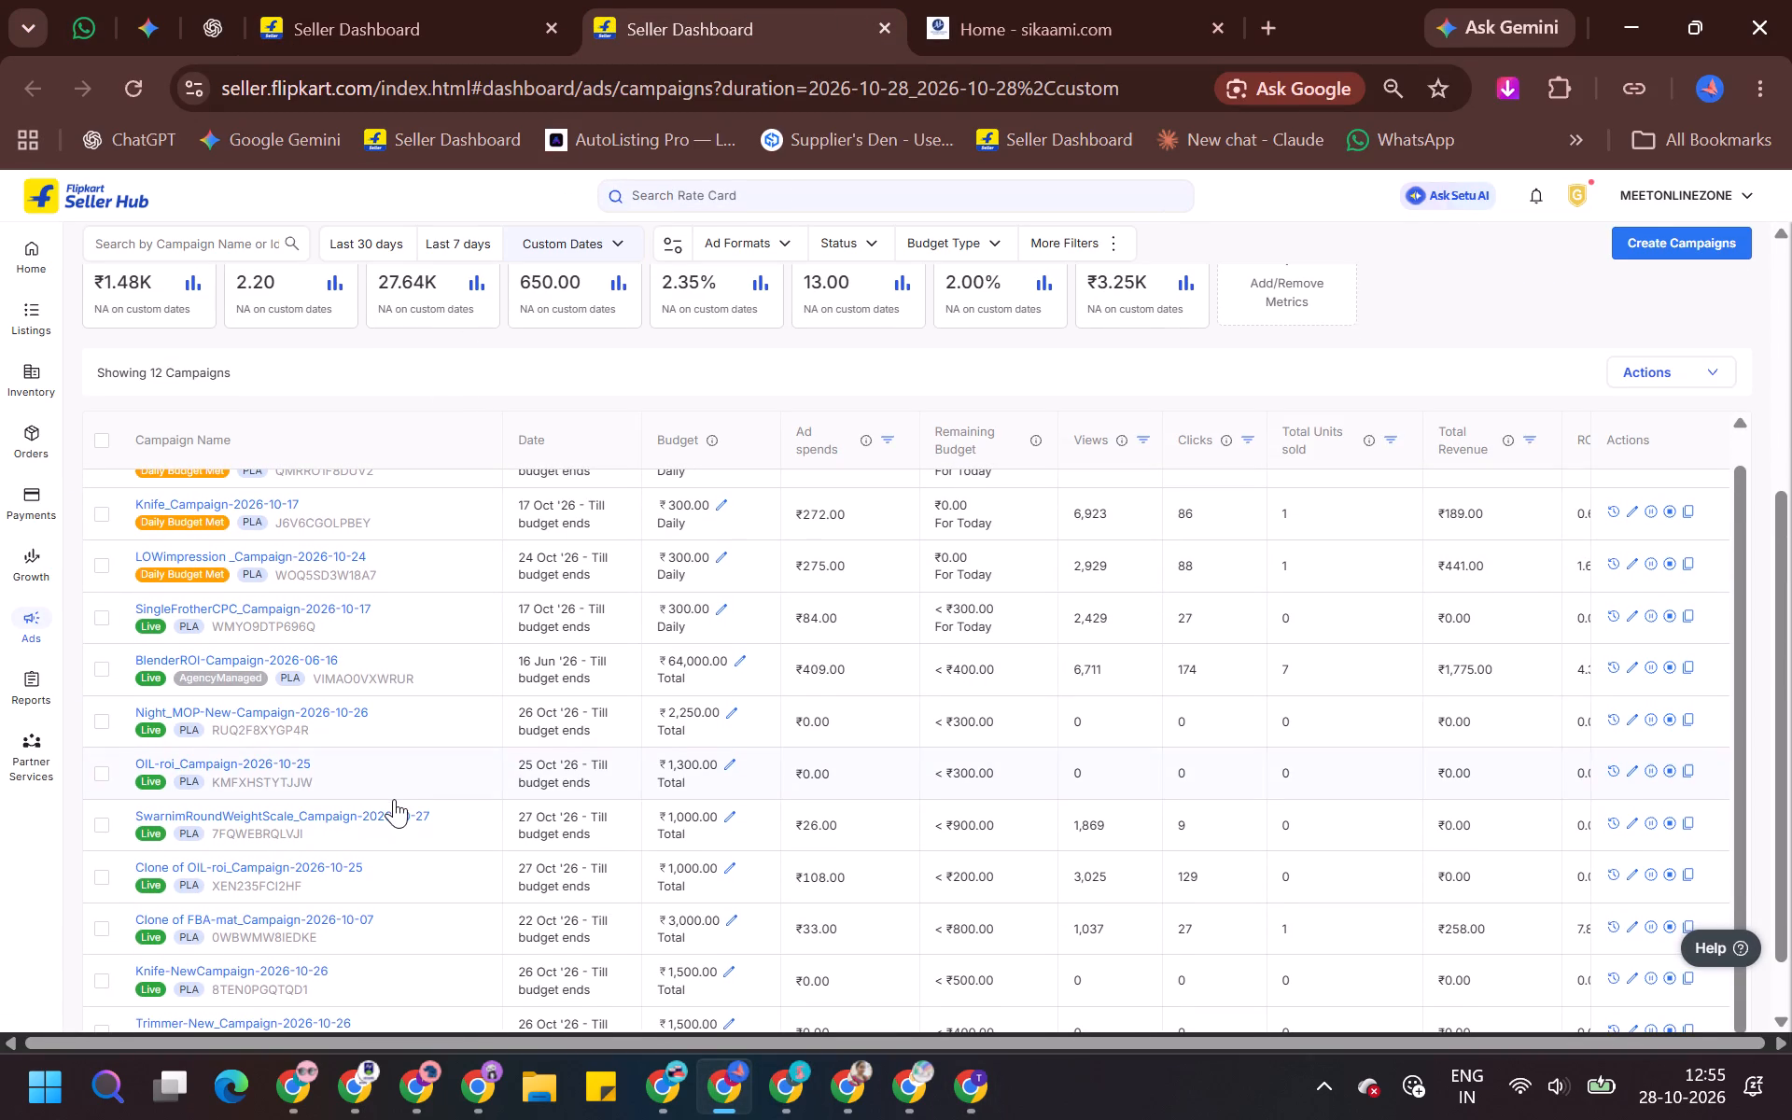
pyautogui.scroll(-2, 661, 646)
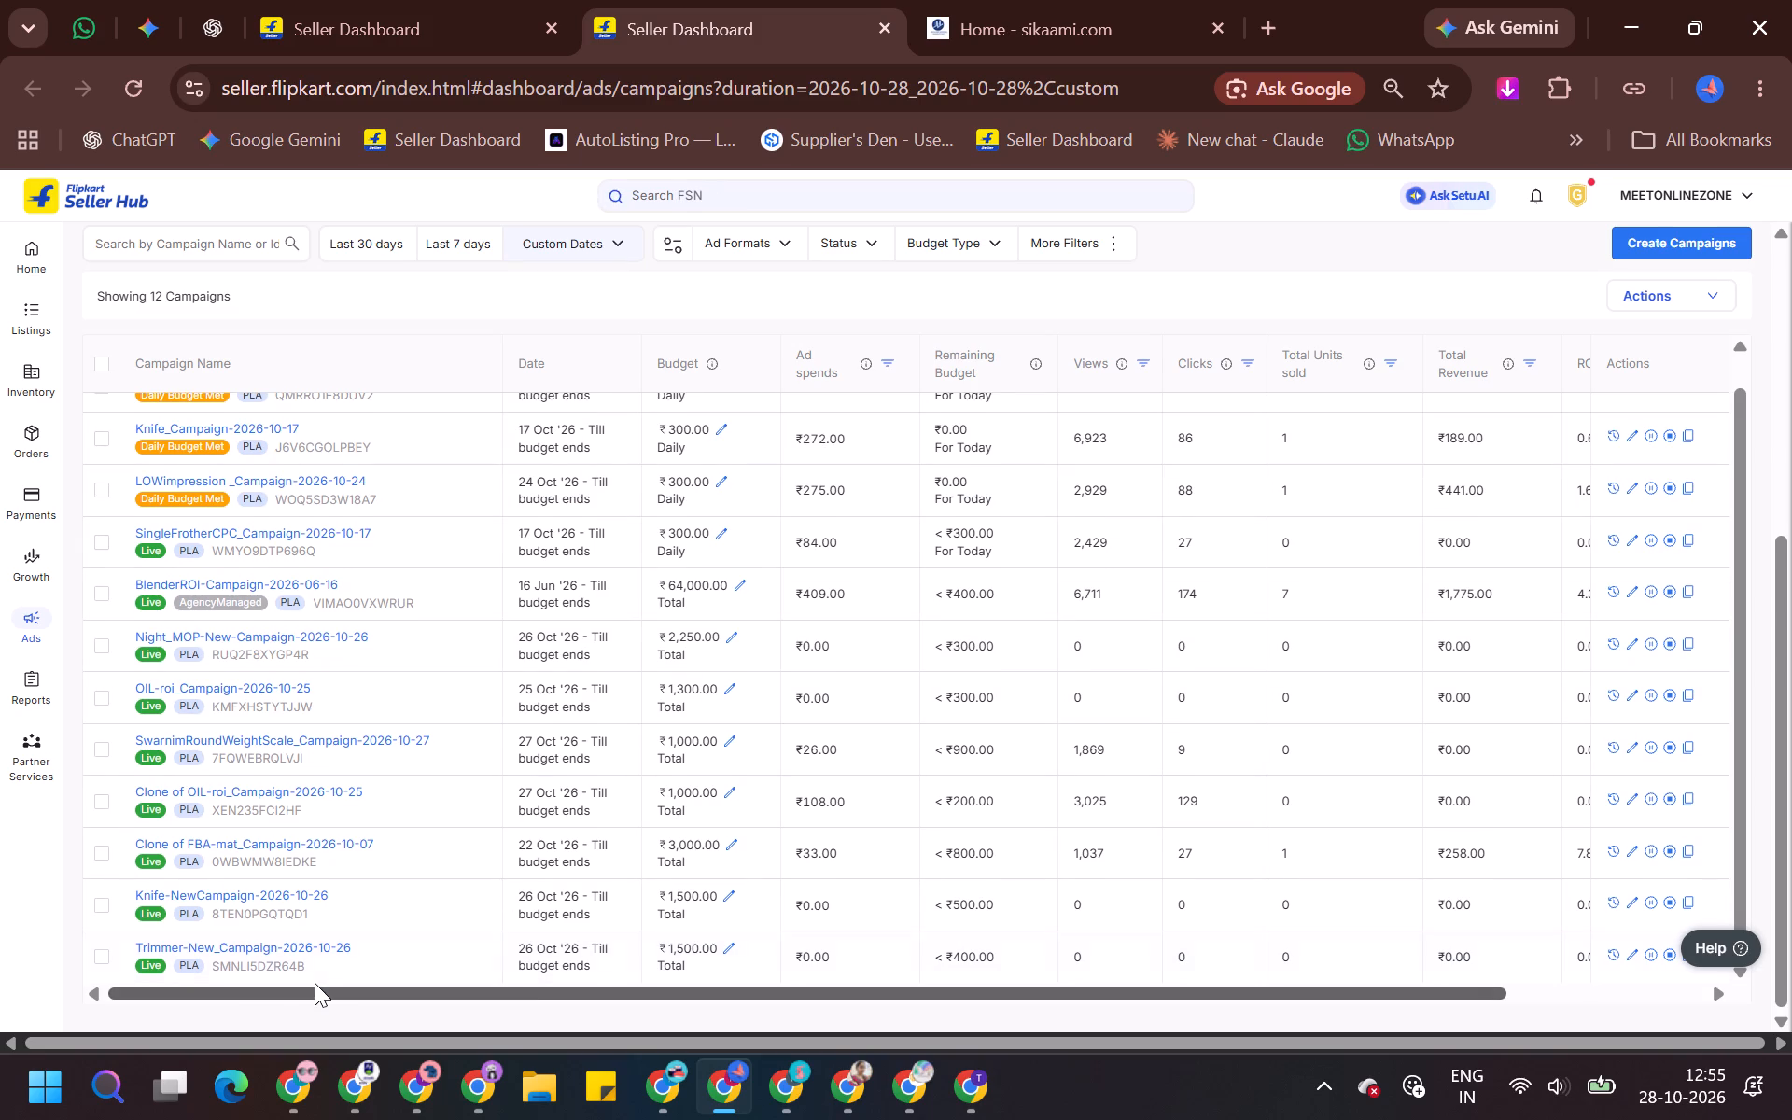
pyautogui.scroll(-1, 315, 983)
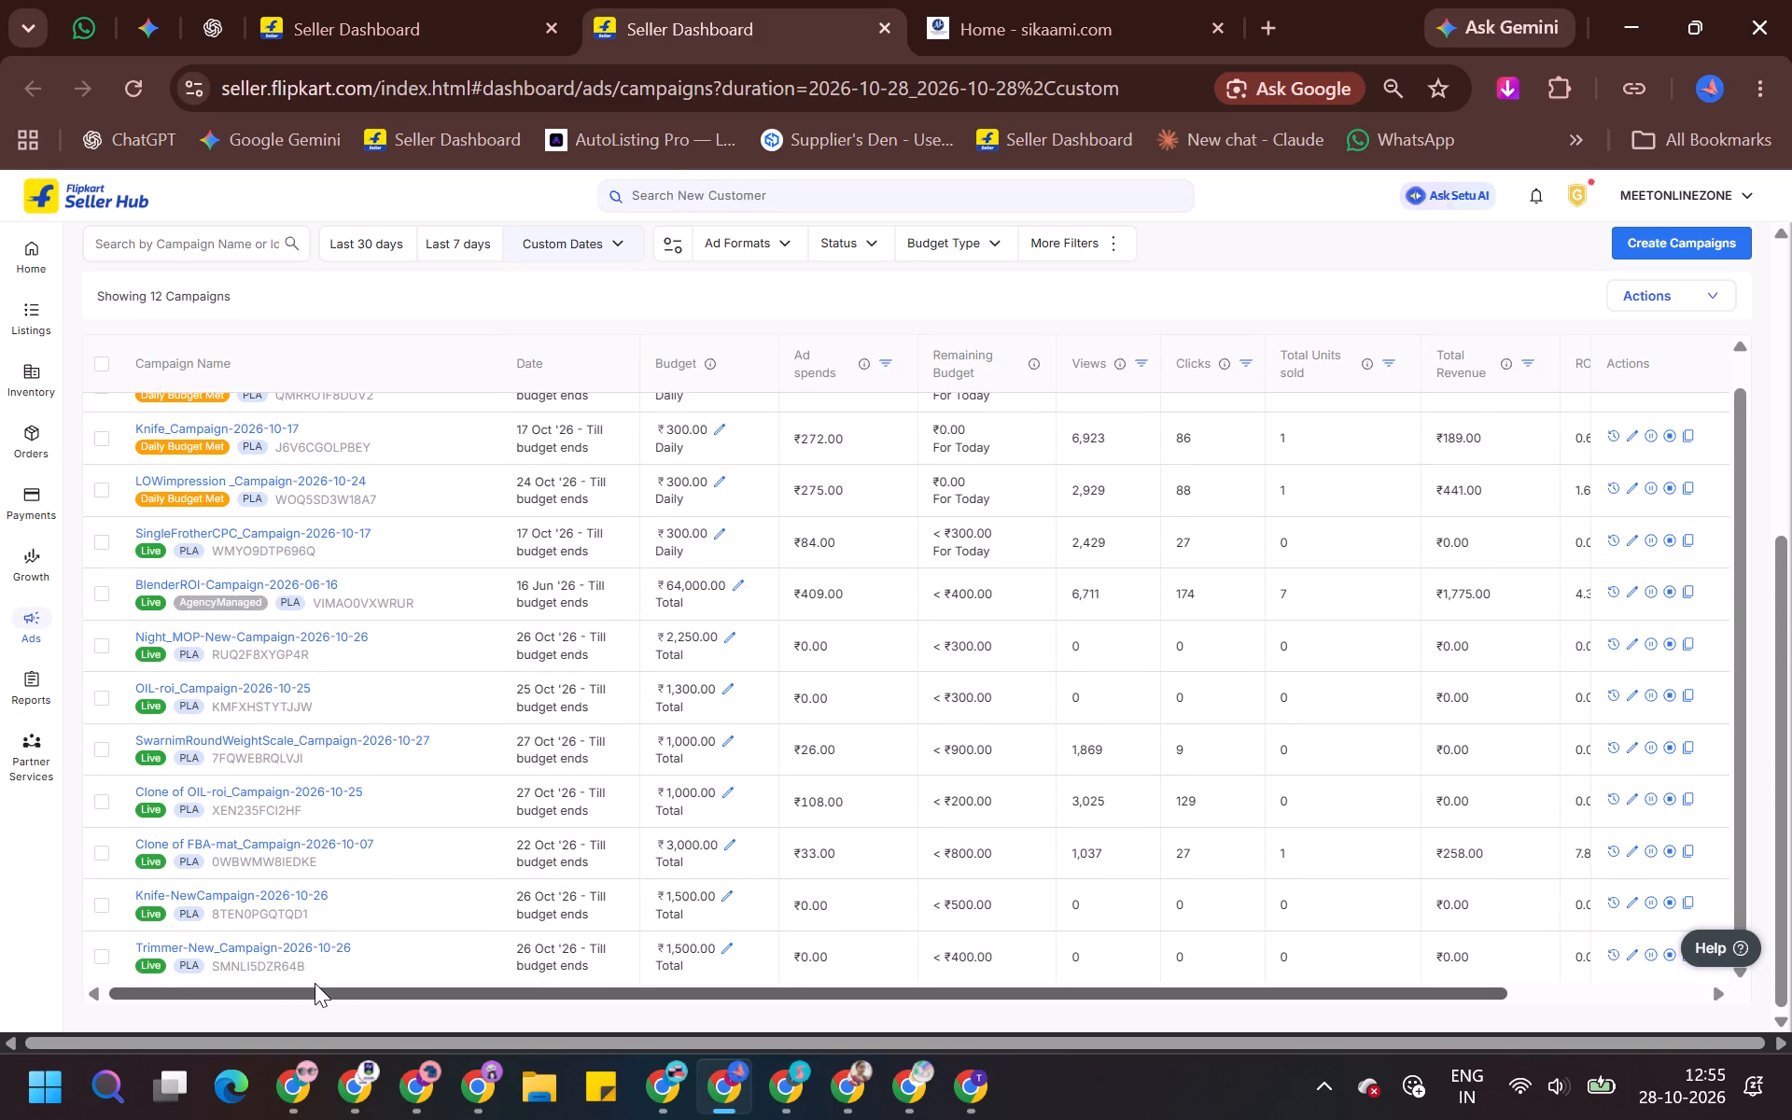
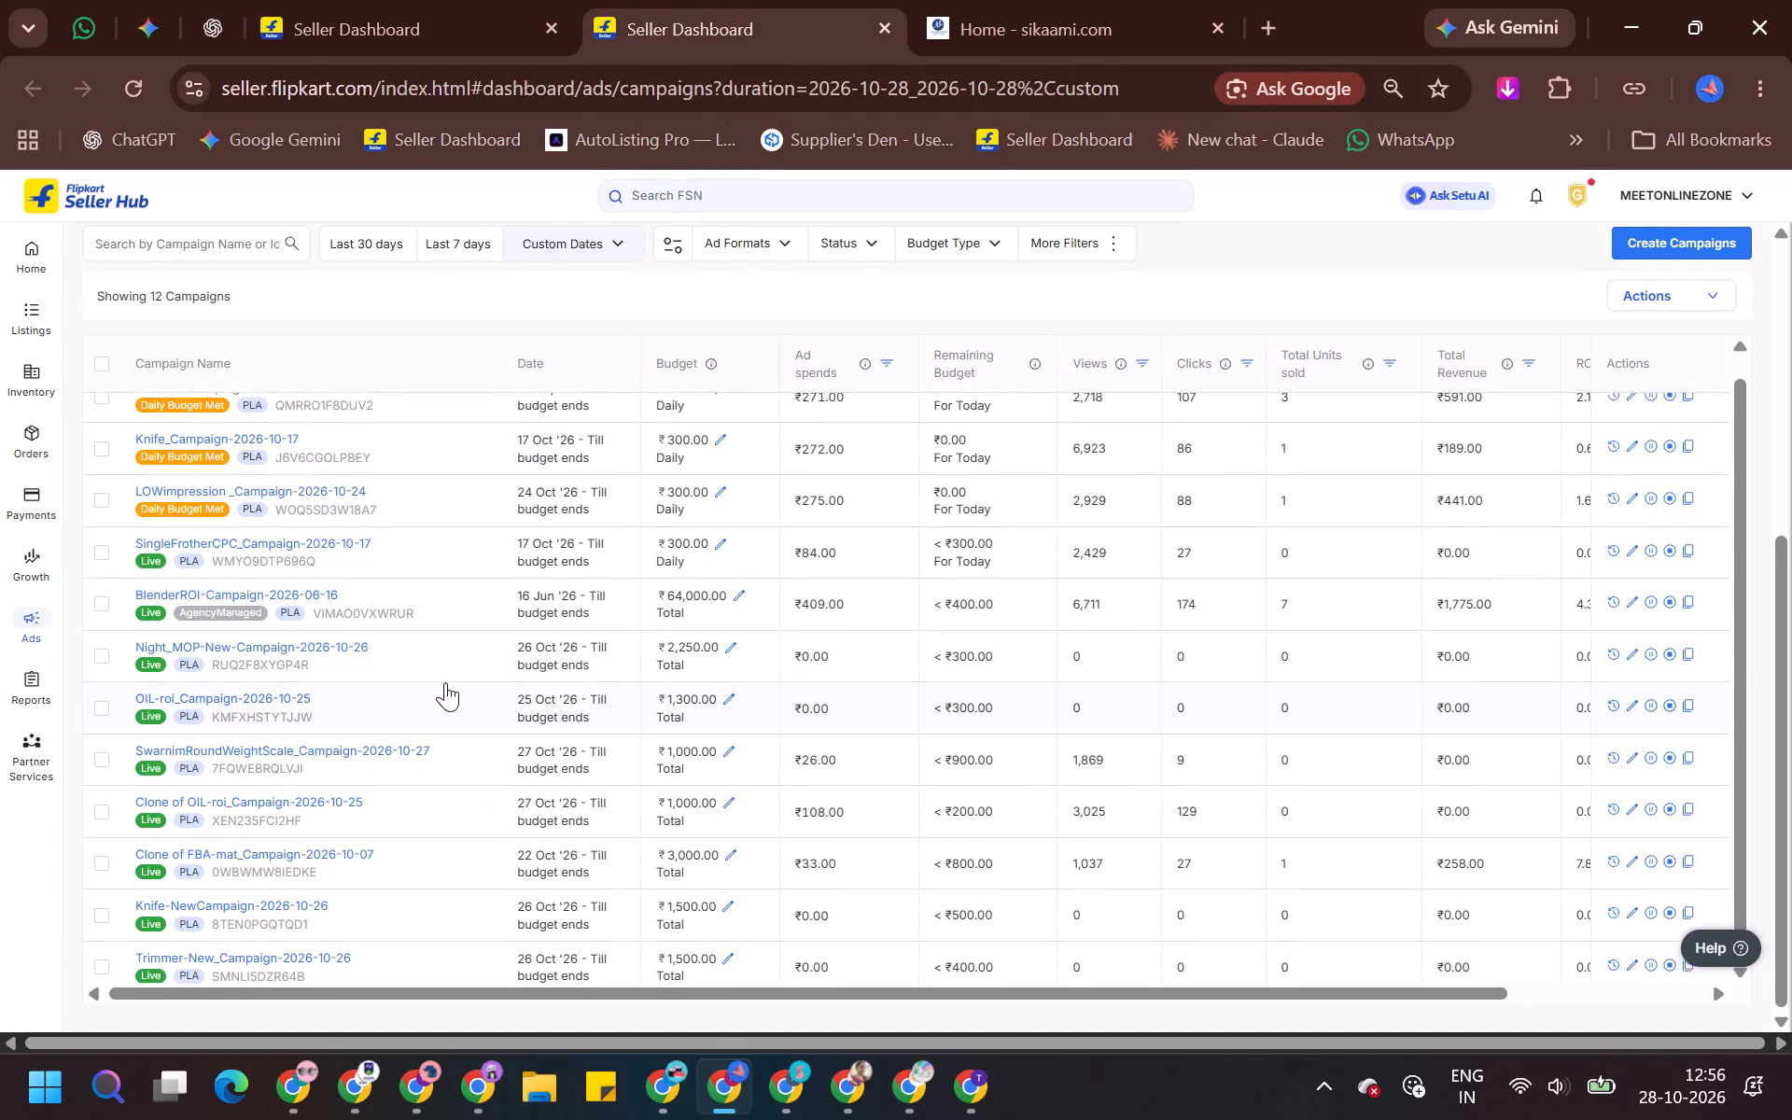
# Examine the ad spends, remaining budget, views, clicks, units sold and revenue of the 12 campaigns for the custom date 28 October 2026.
pyautogui.scroll(-5, 445, 682)
pyautogui.scroll(-5, 777, 678)
pyautogui.scroll(-5, 688, 763)
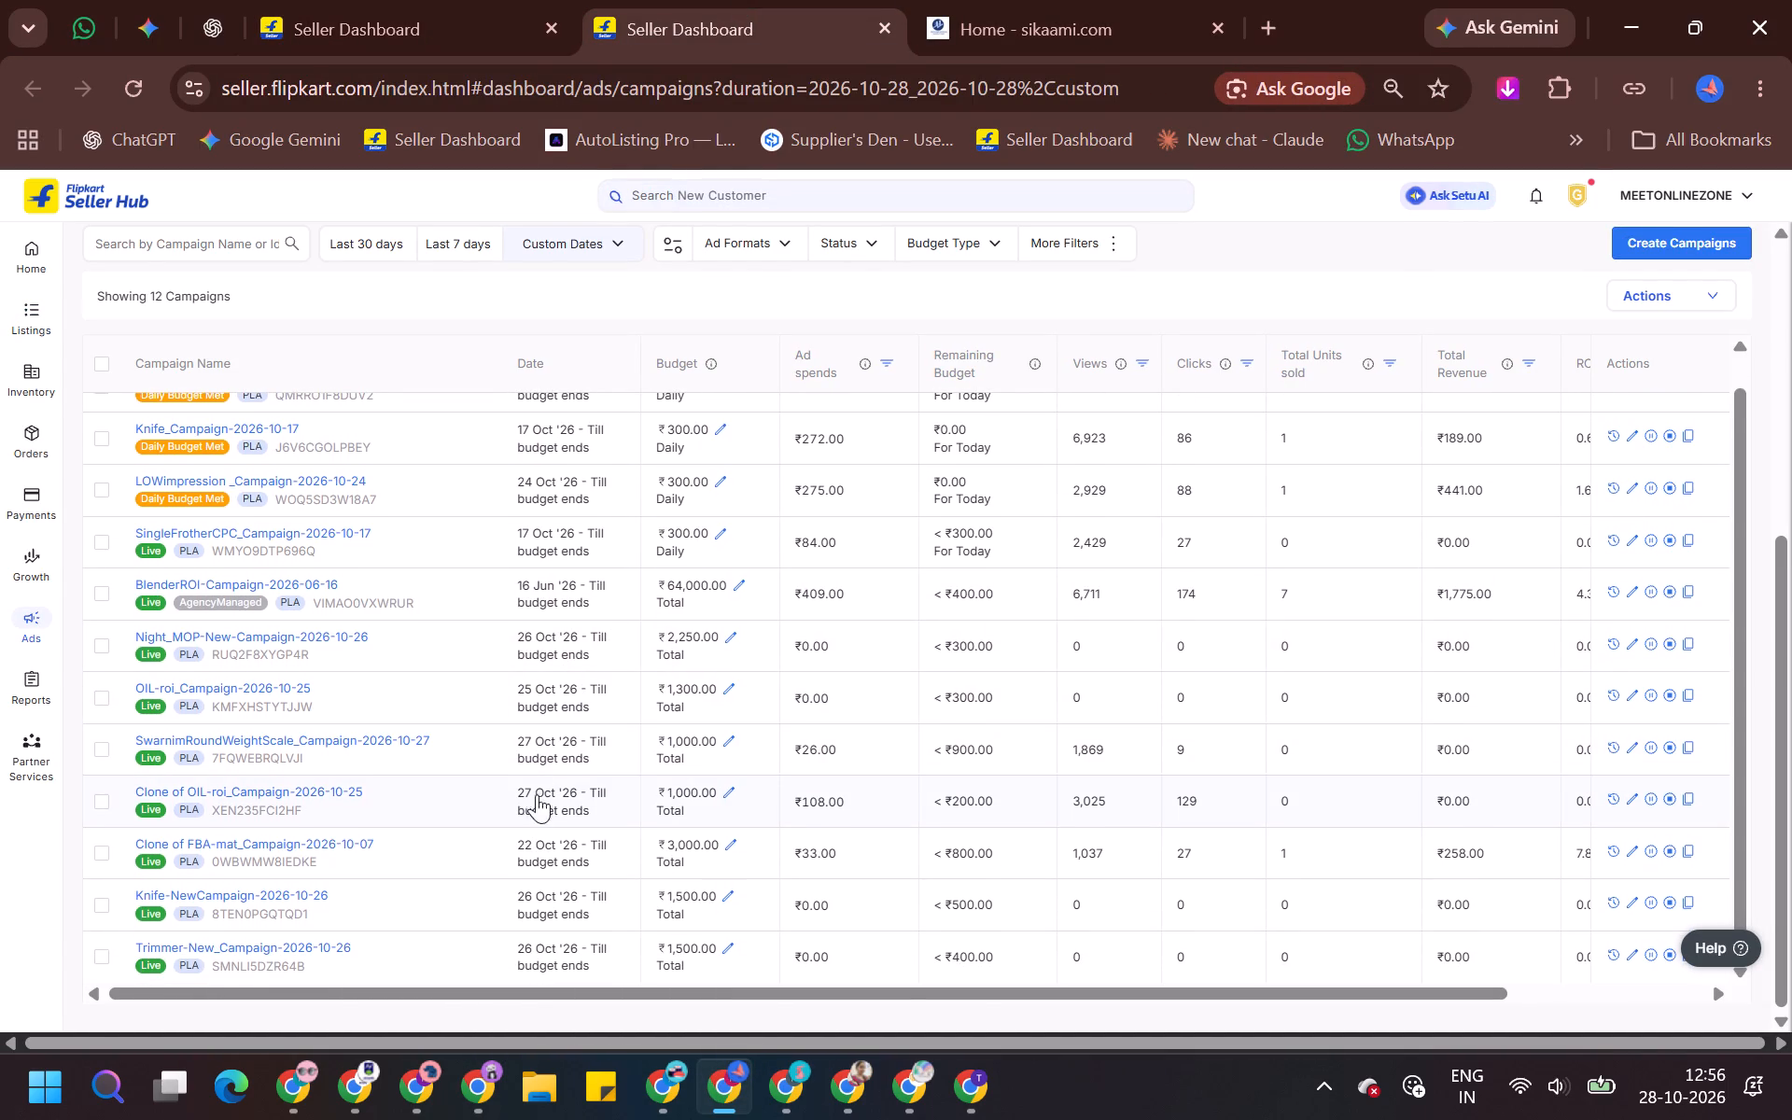
pyautogui.scroll(-4, 538, 754)
pyautogui.scroll(4, 538, 749)
pyautogui.scroll(5, 610, 665)
pyautogui.scroll(-5, 614, 662)
pyautogui.scroll(1, 614, 662)
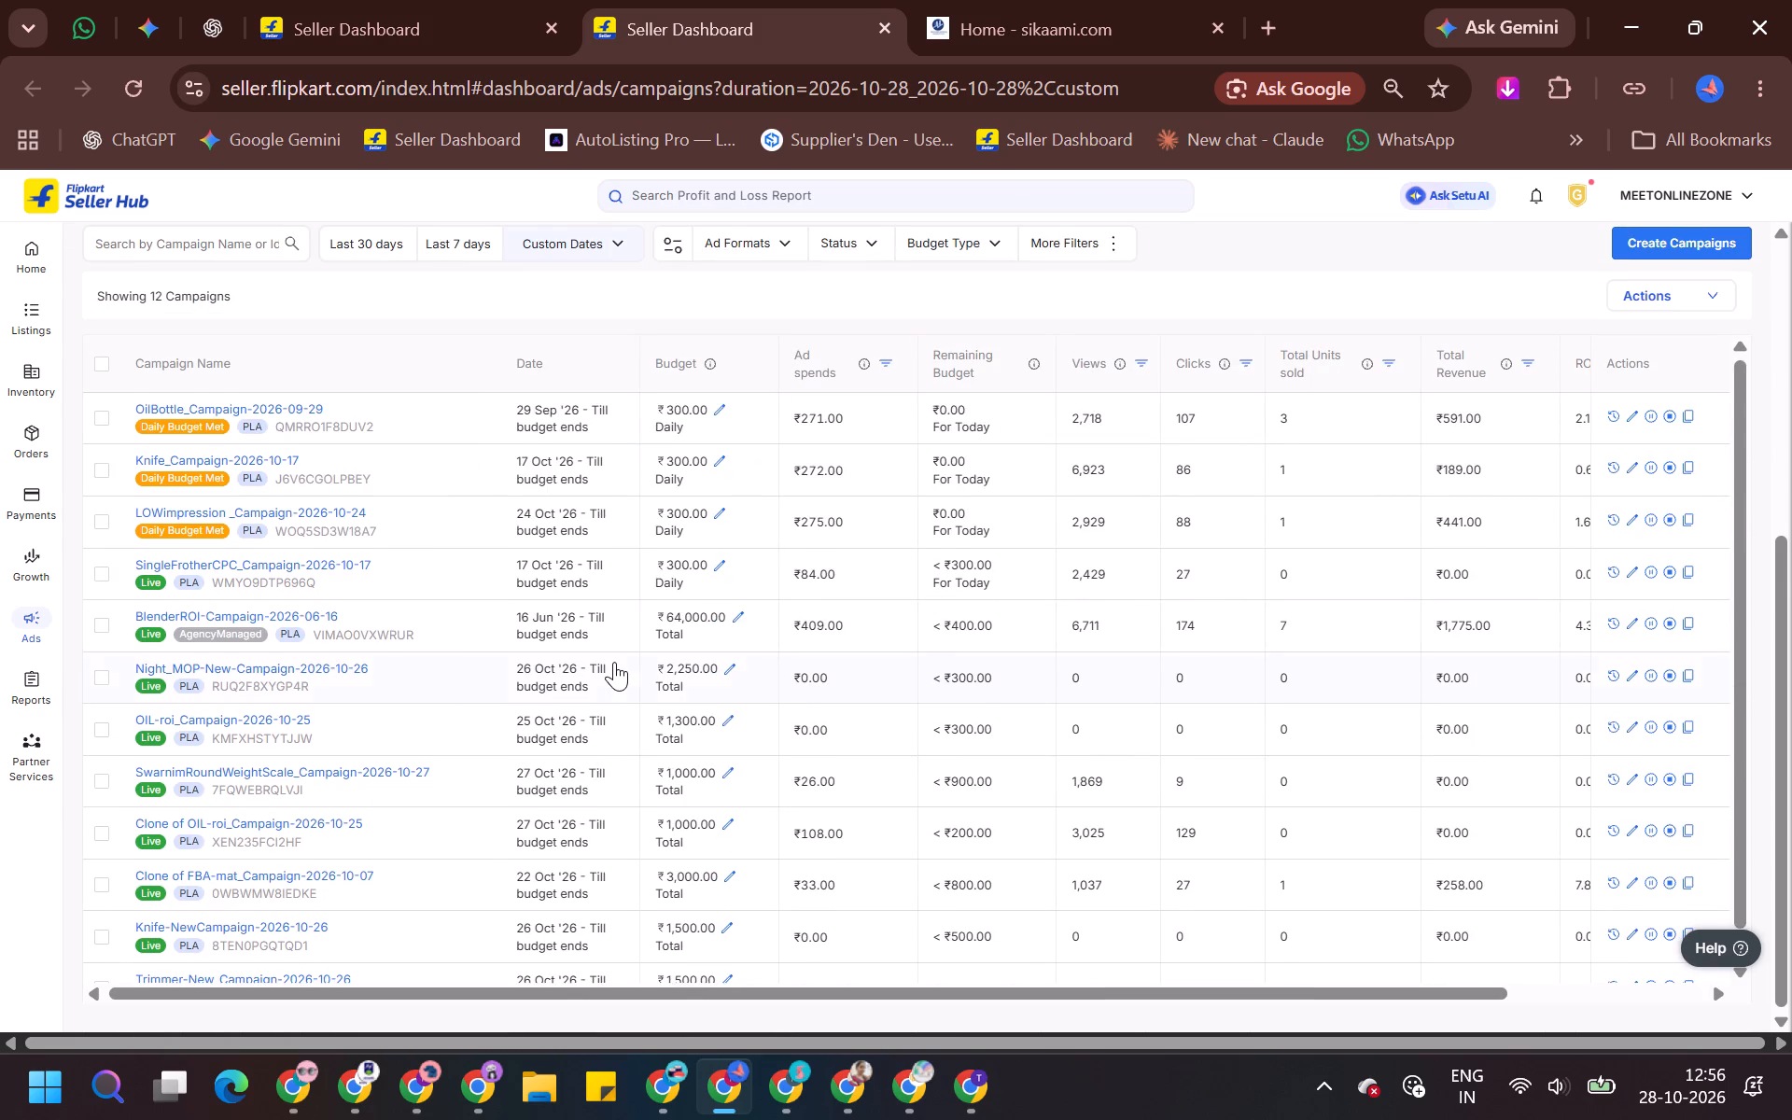
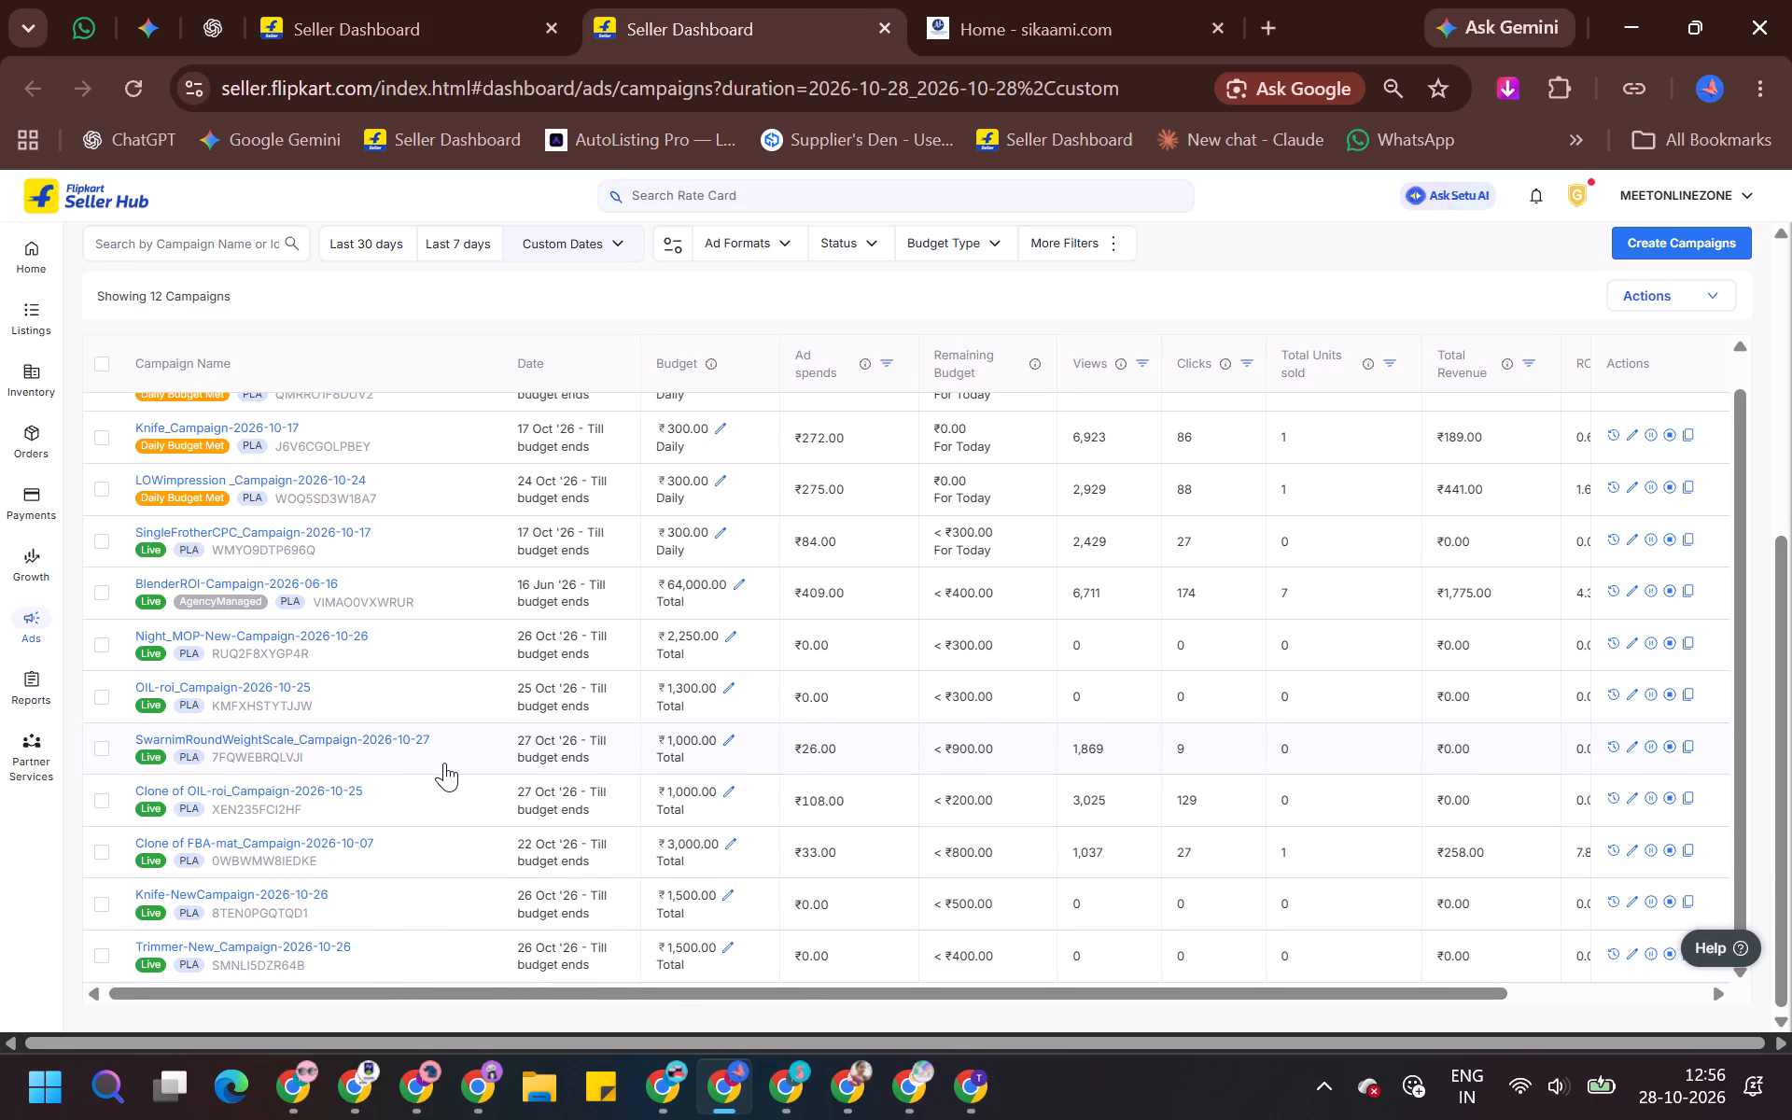
# Examine the ad spends, remaining budgets, views, clicks, units sold and revenue of the campaigns down to the end of the campaign list.
pyautogui.scroll(-3, 444, 763)
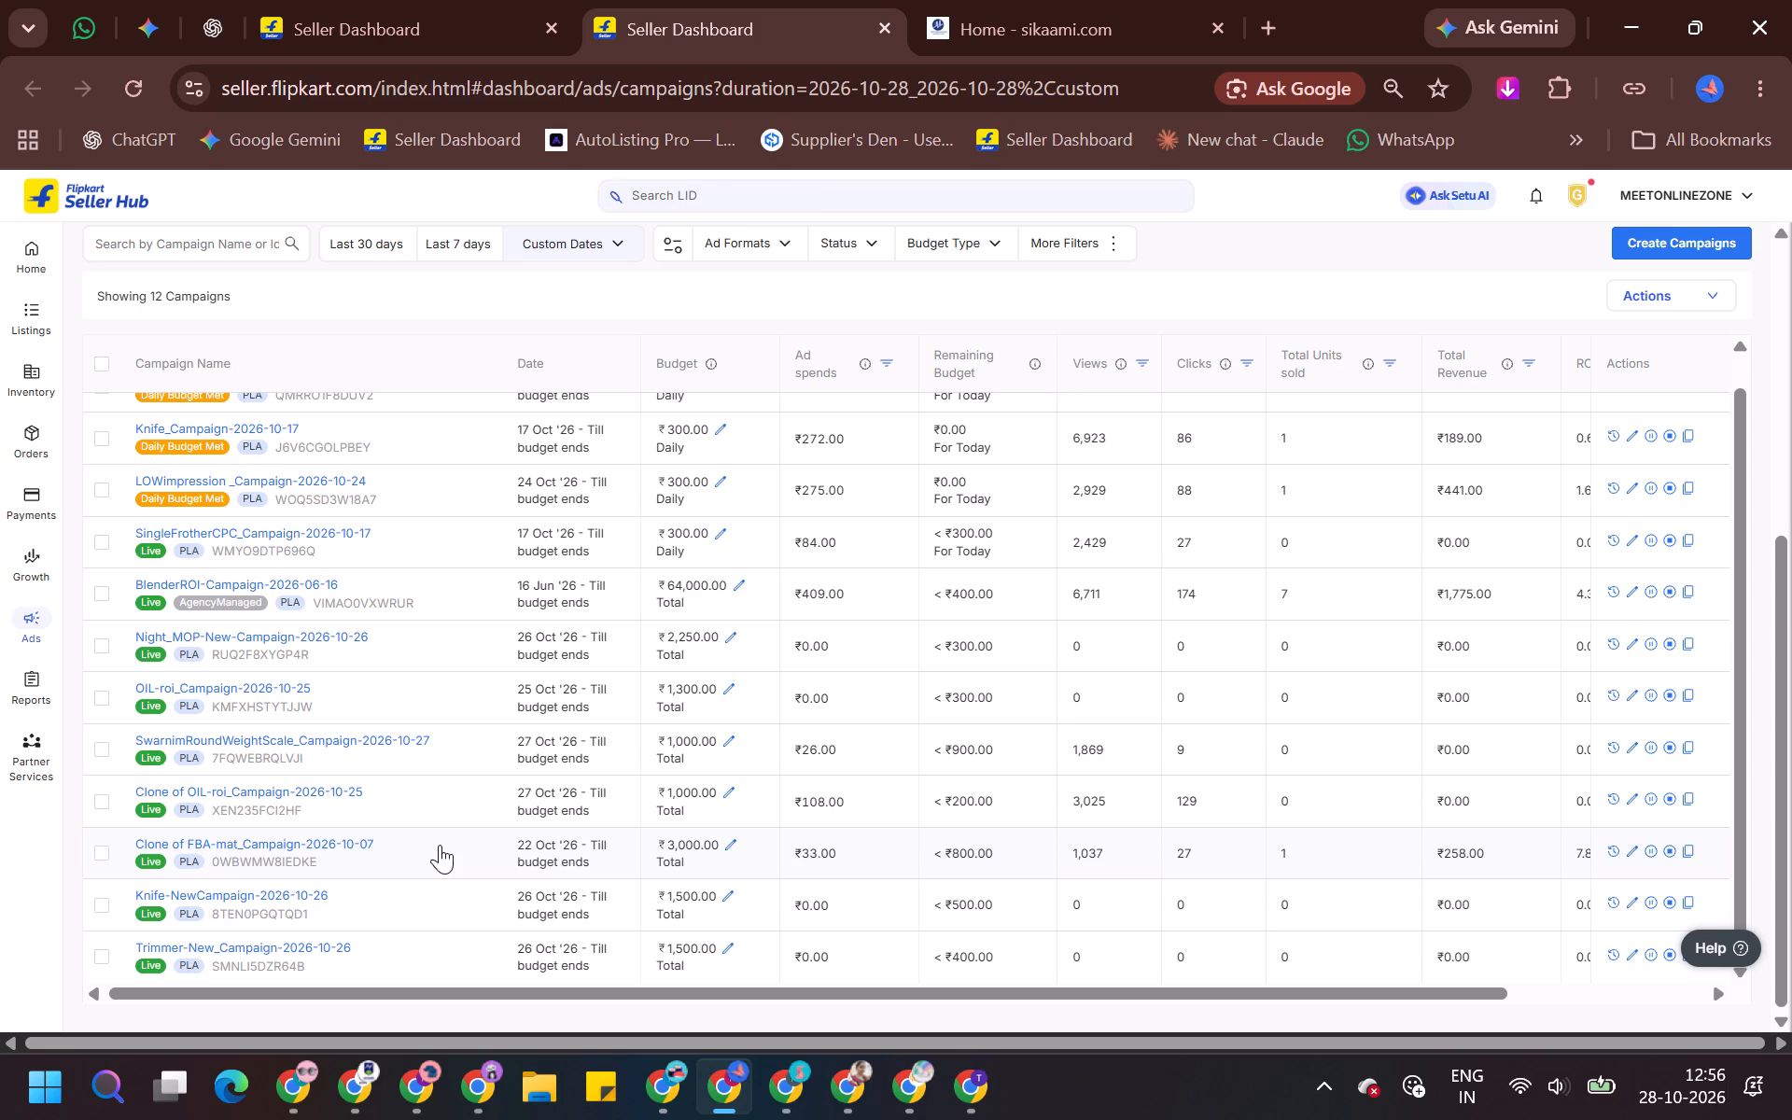
pyautogui.scroll(5, 420, 773)
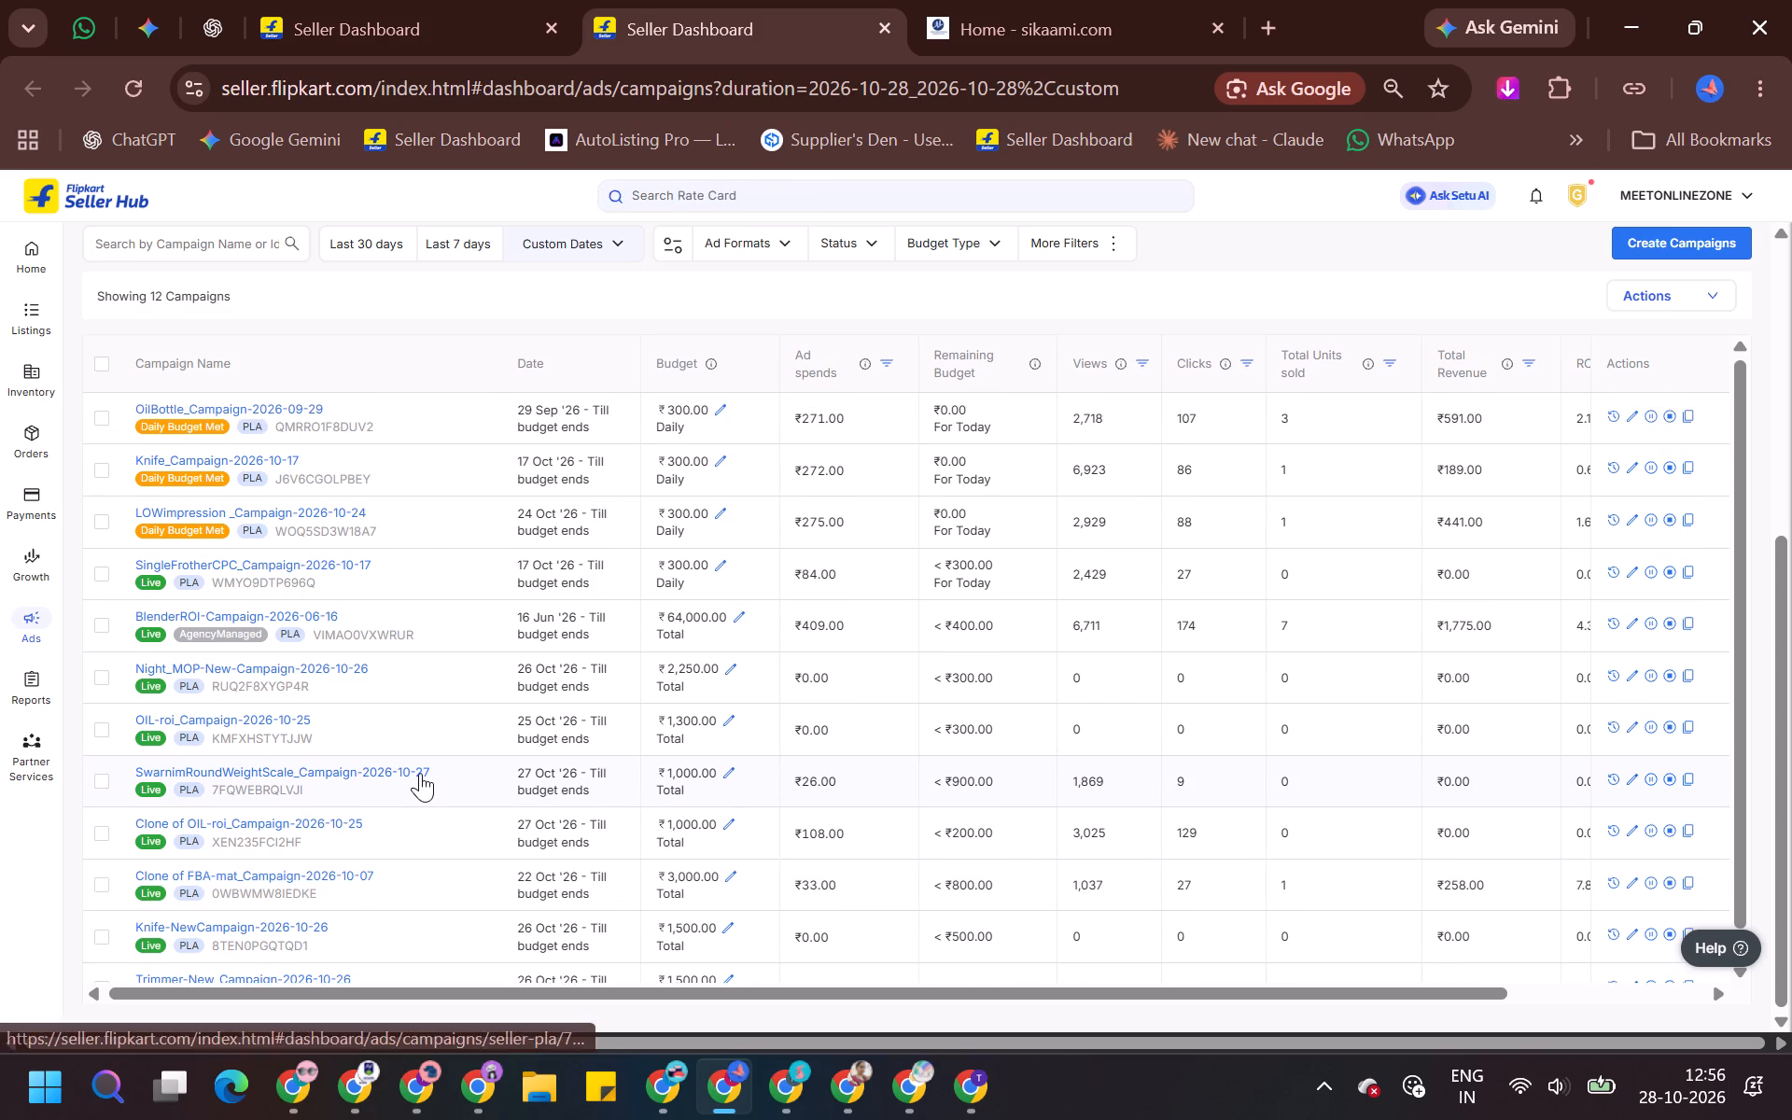
pyautogui.scroll(4, 430, 542)
pyautogui.scroll(-4, 418, 551)
pyautogui.scroll(-4, 413, 694)
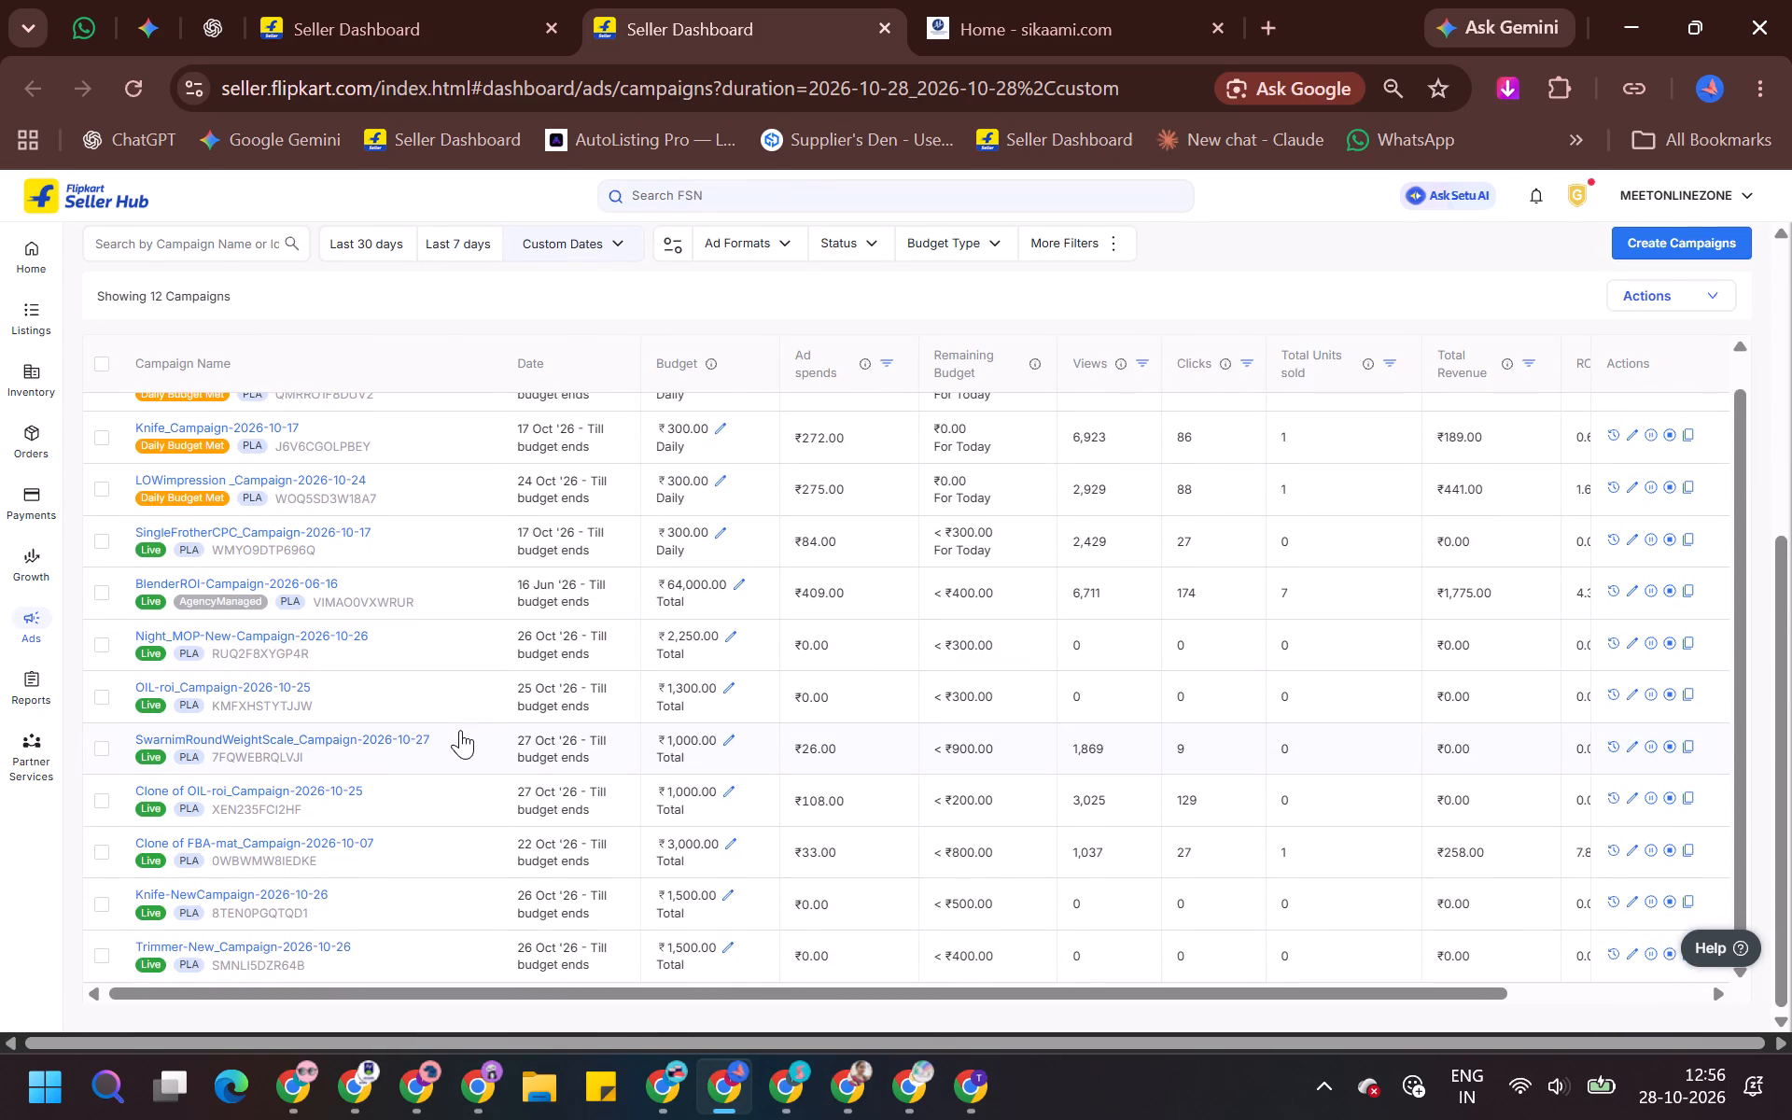
pyautogui.scroll(-2, 460, 730)
pyautogui.scroll(-5, 427, 831)
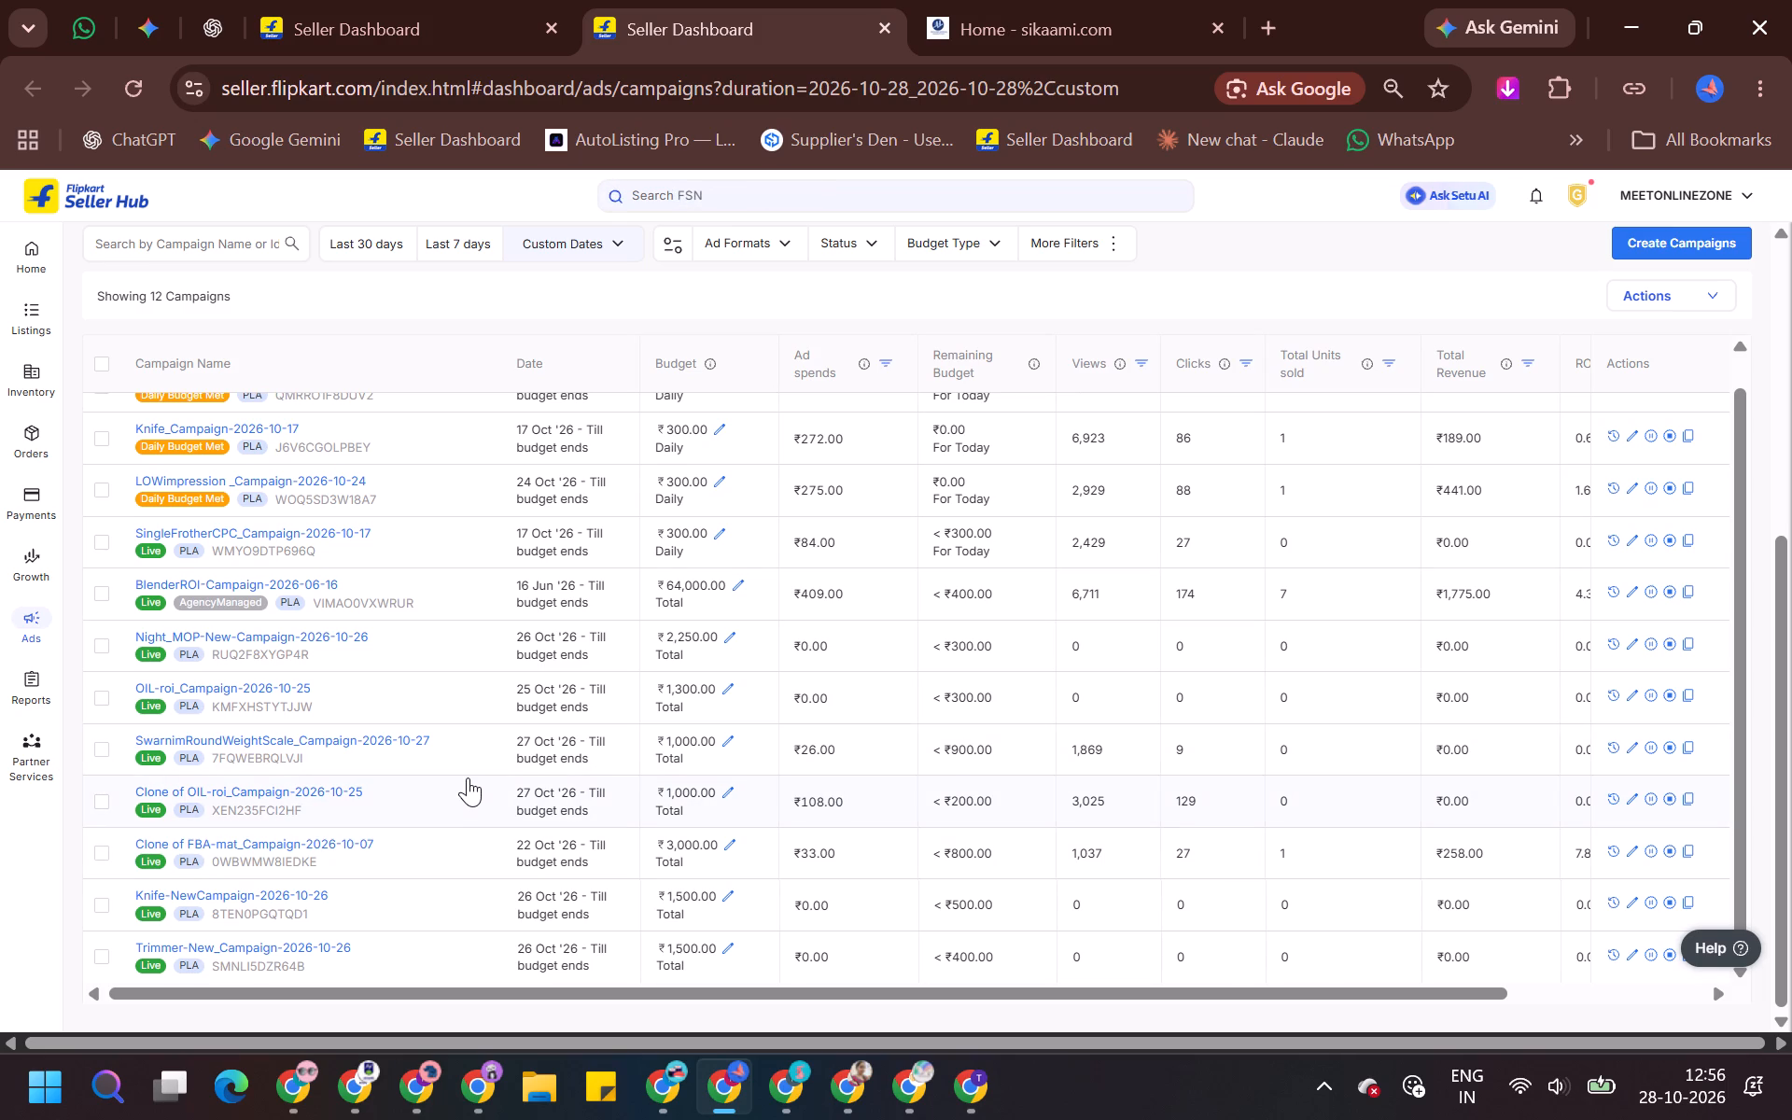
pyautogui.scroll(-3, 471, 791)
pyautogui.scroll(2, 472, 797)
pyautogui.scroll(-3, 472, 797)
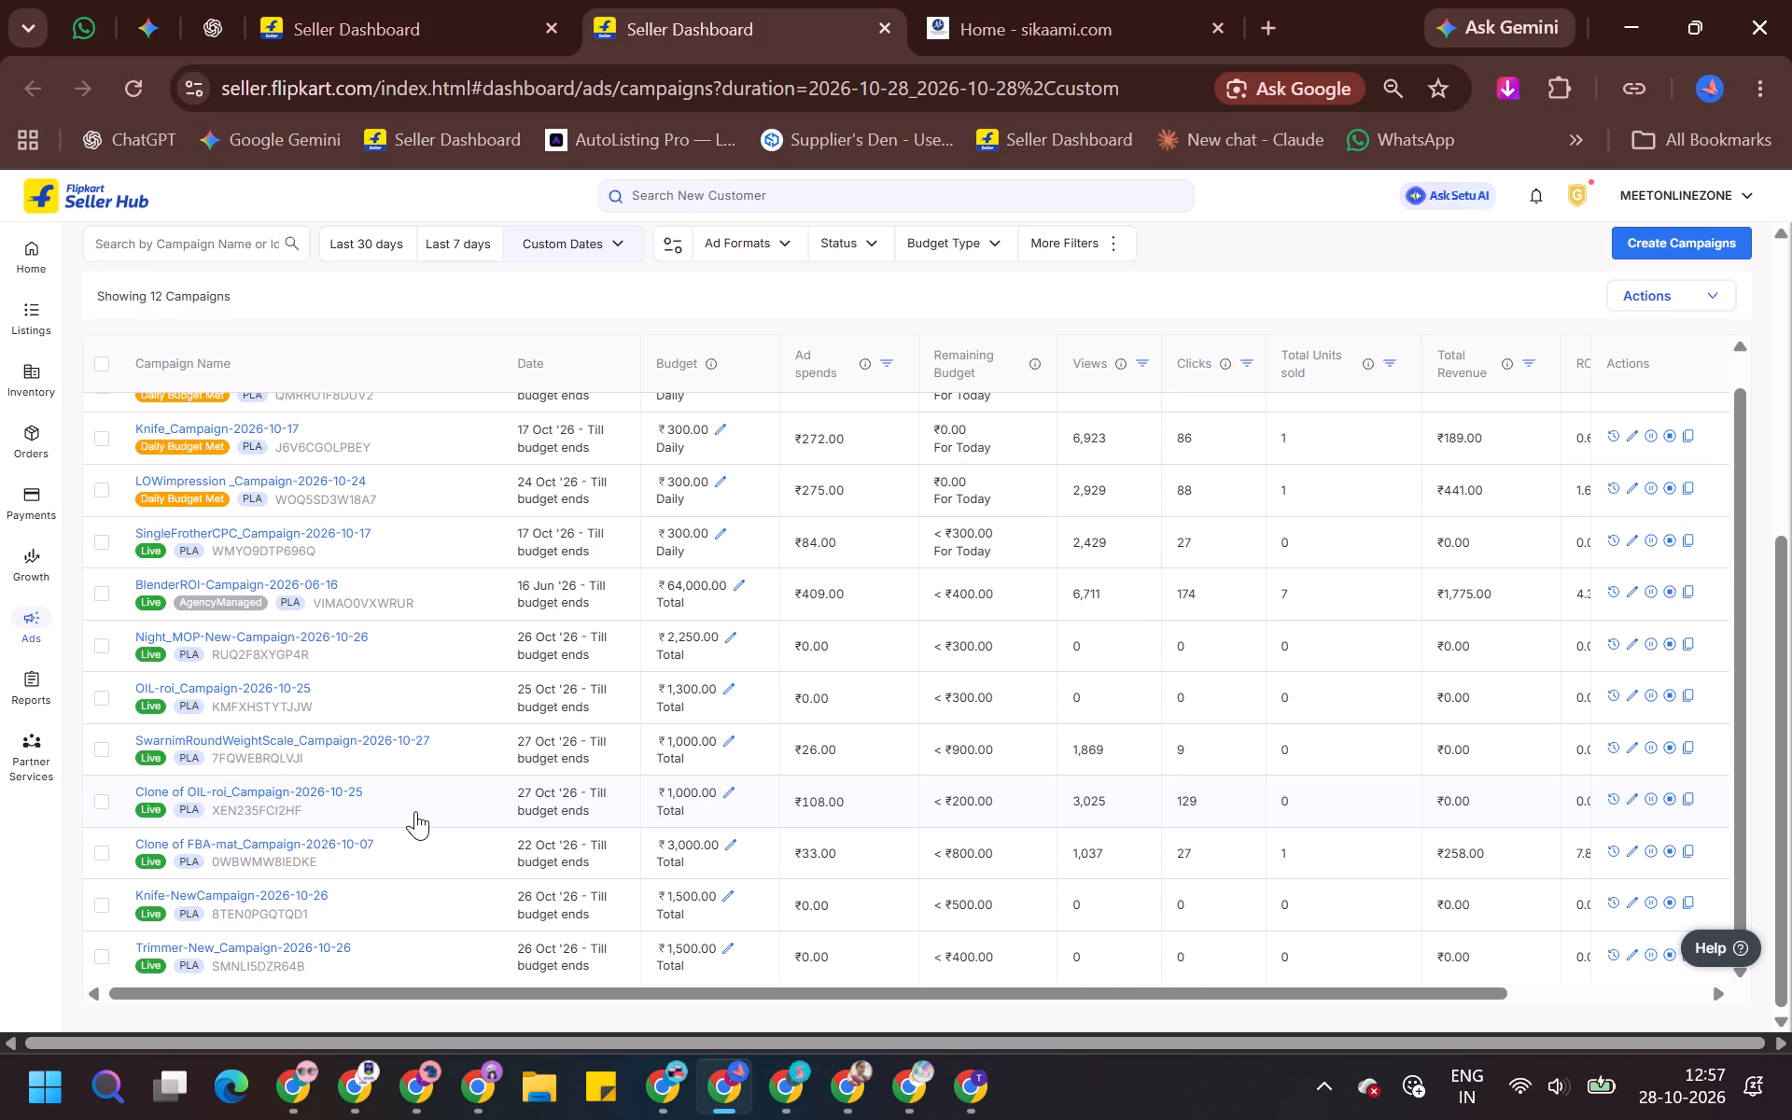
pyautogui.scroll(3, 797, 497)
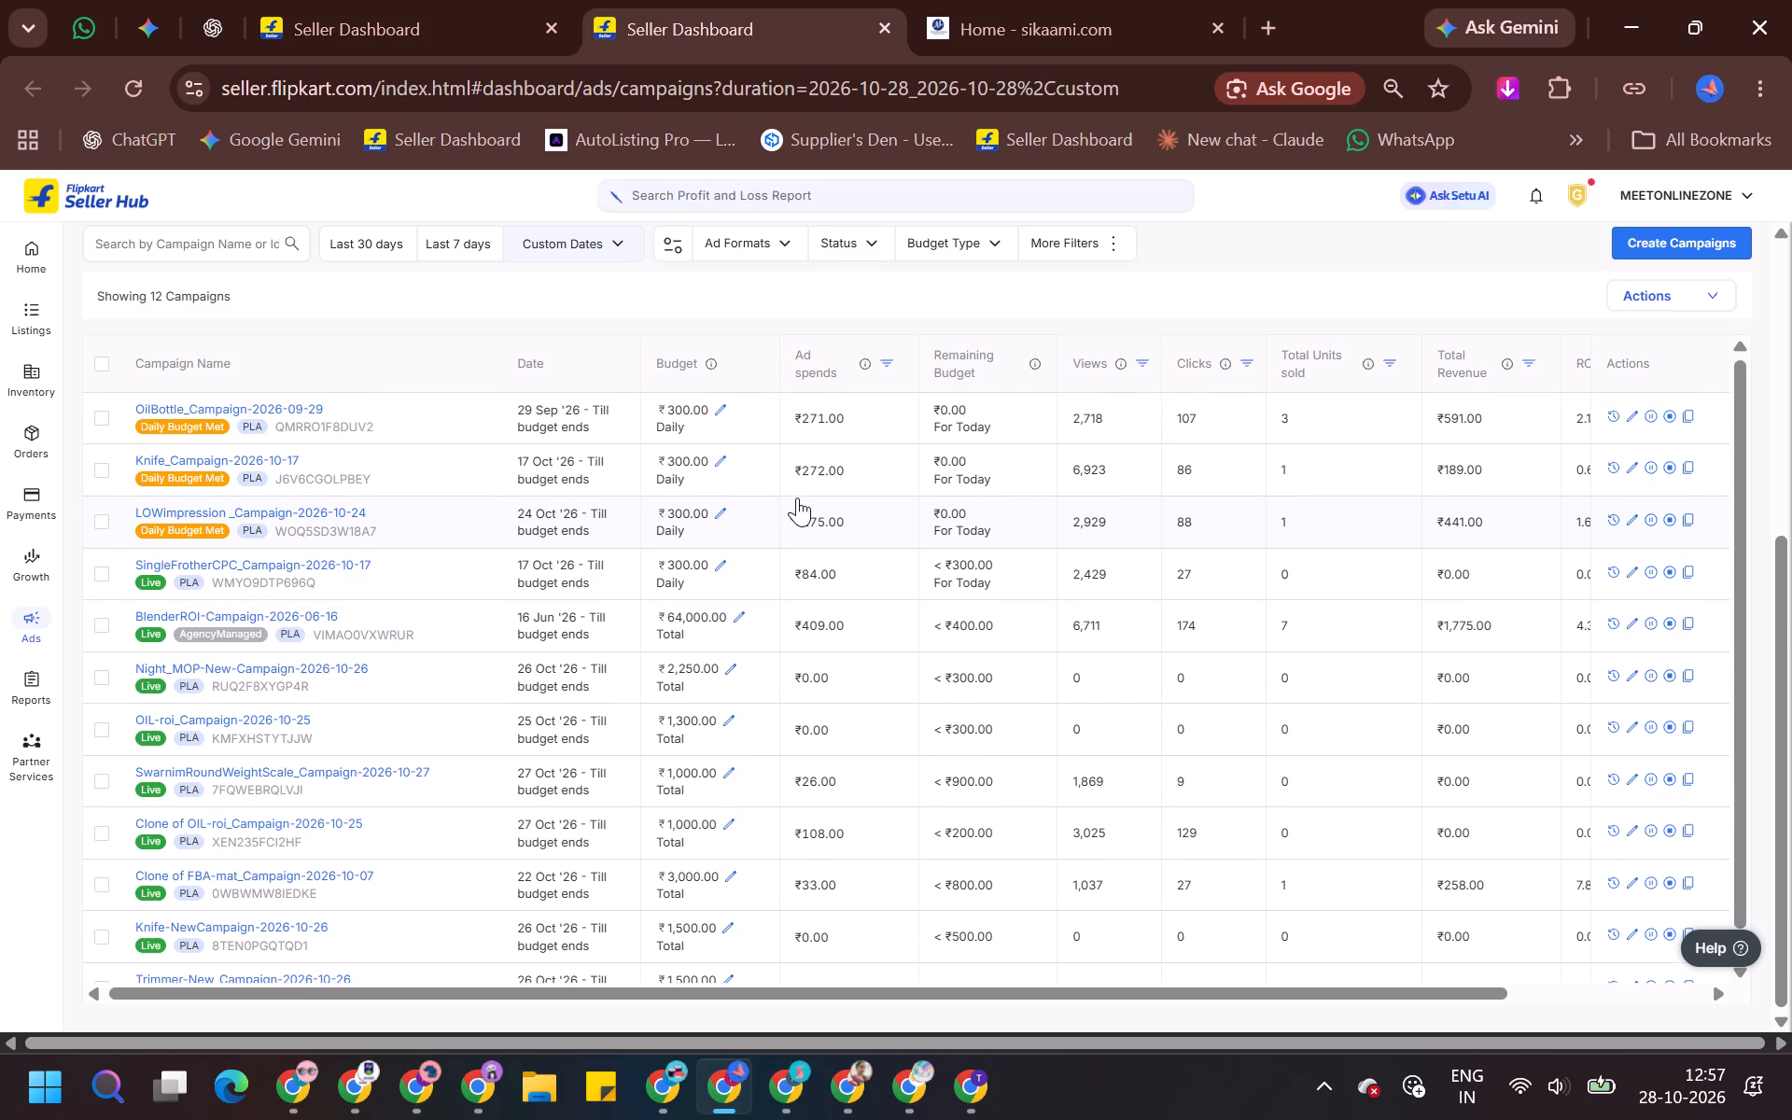
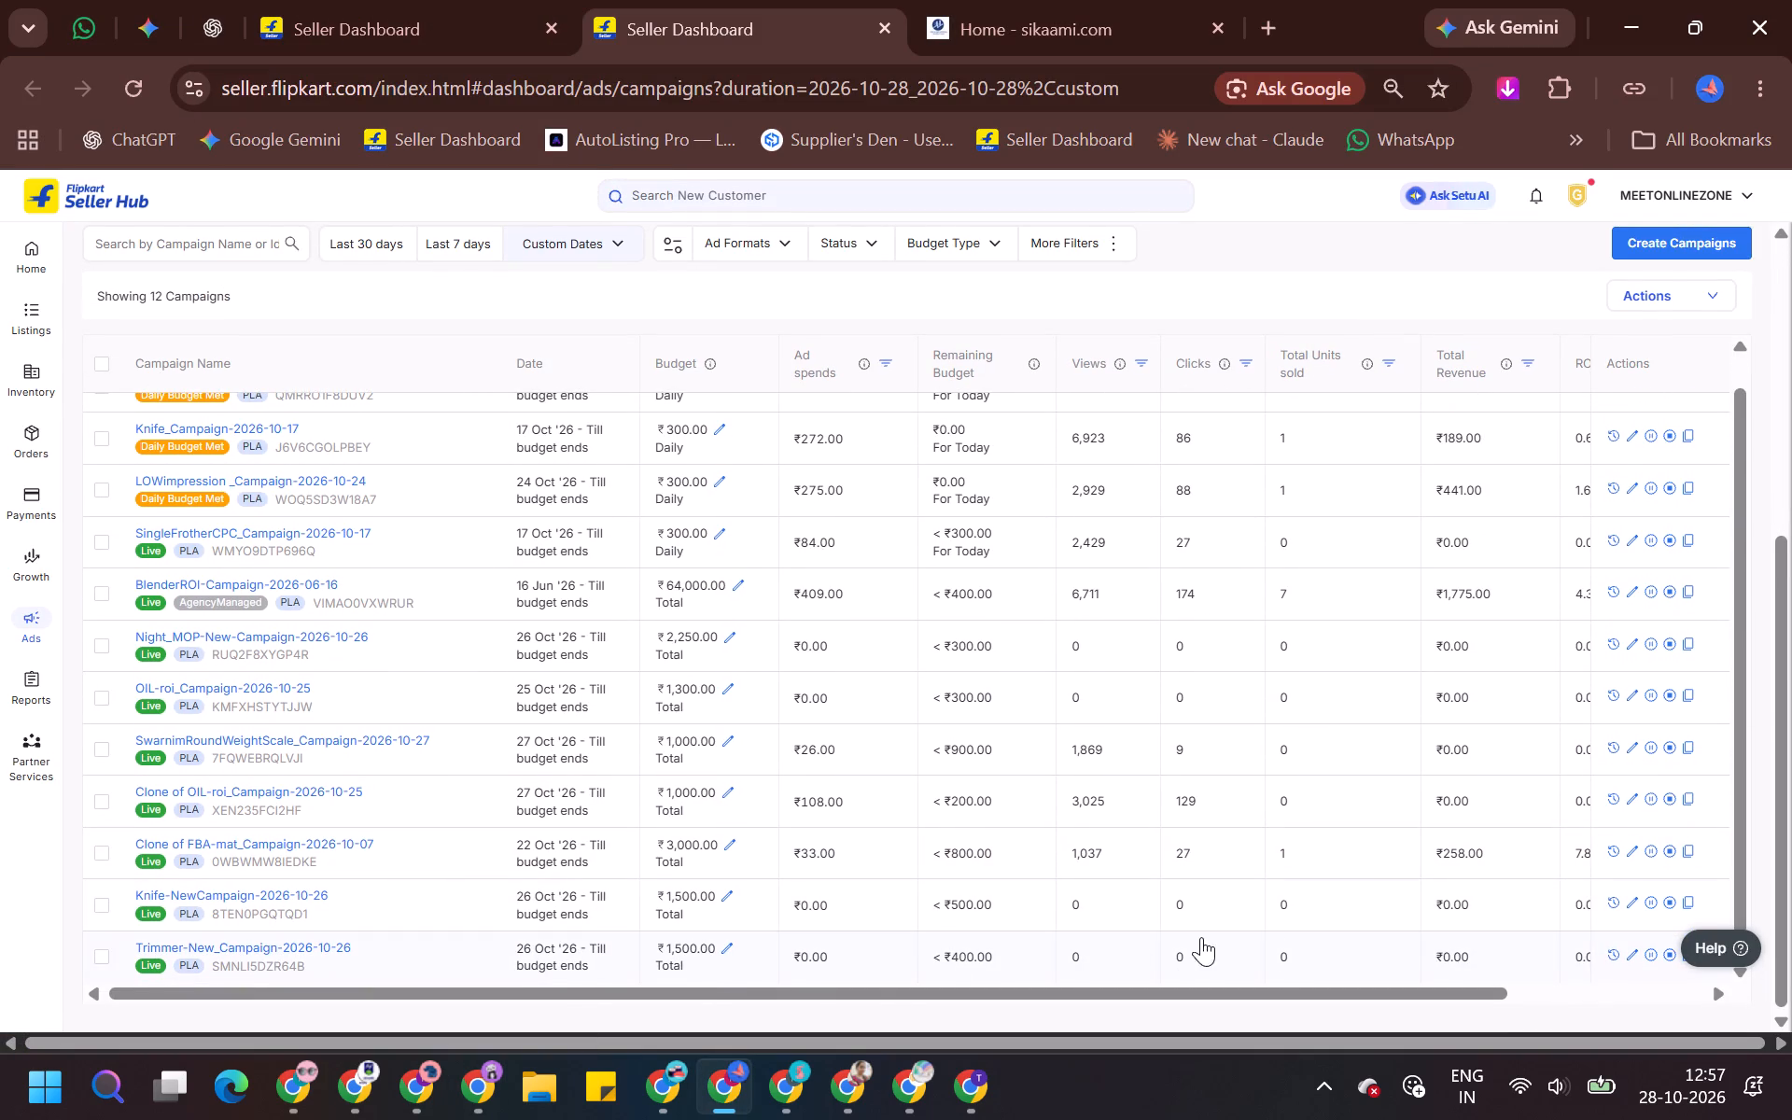
# Pause the Trimmer-New_Campaign-2026-10-26 ad campaign.
pyautogui.click(1650, 963)
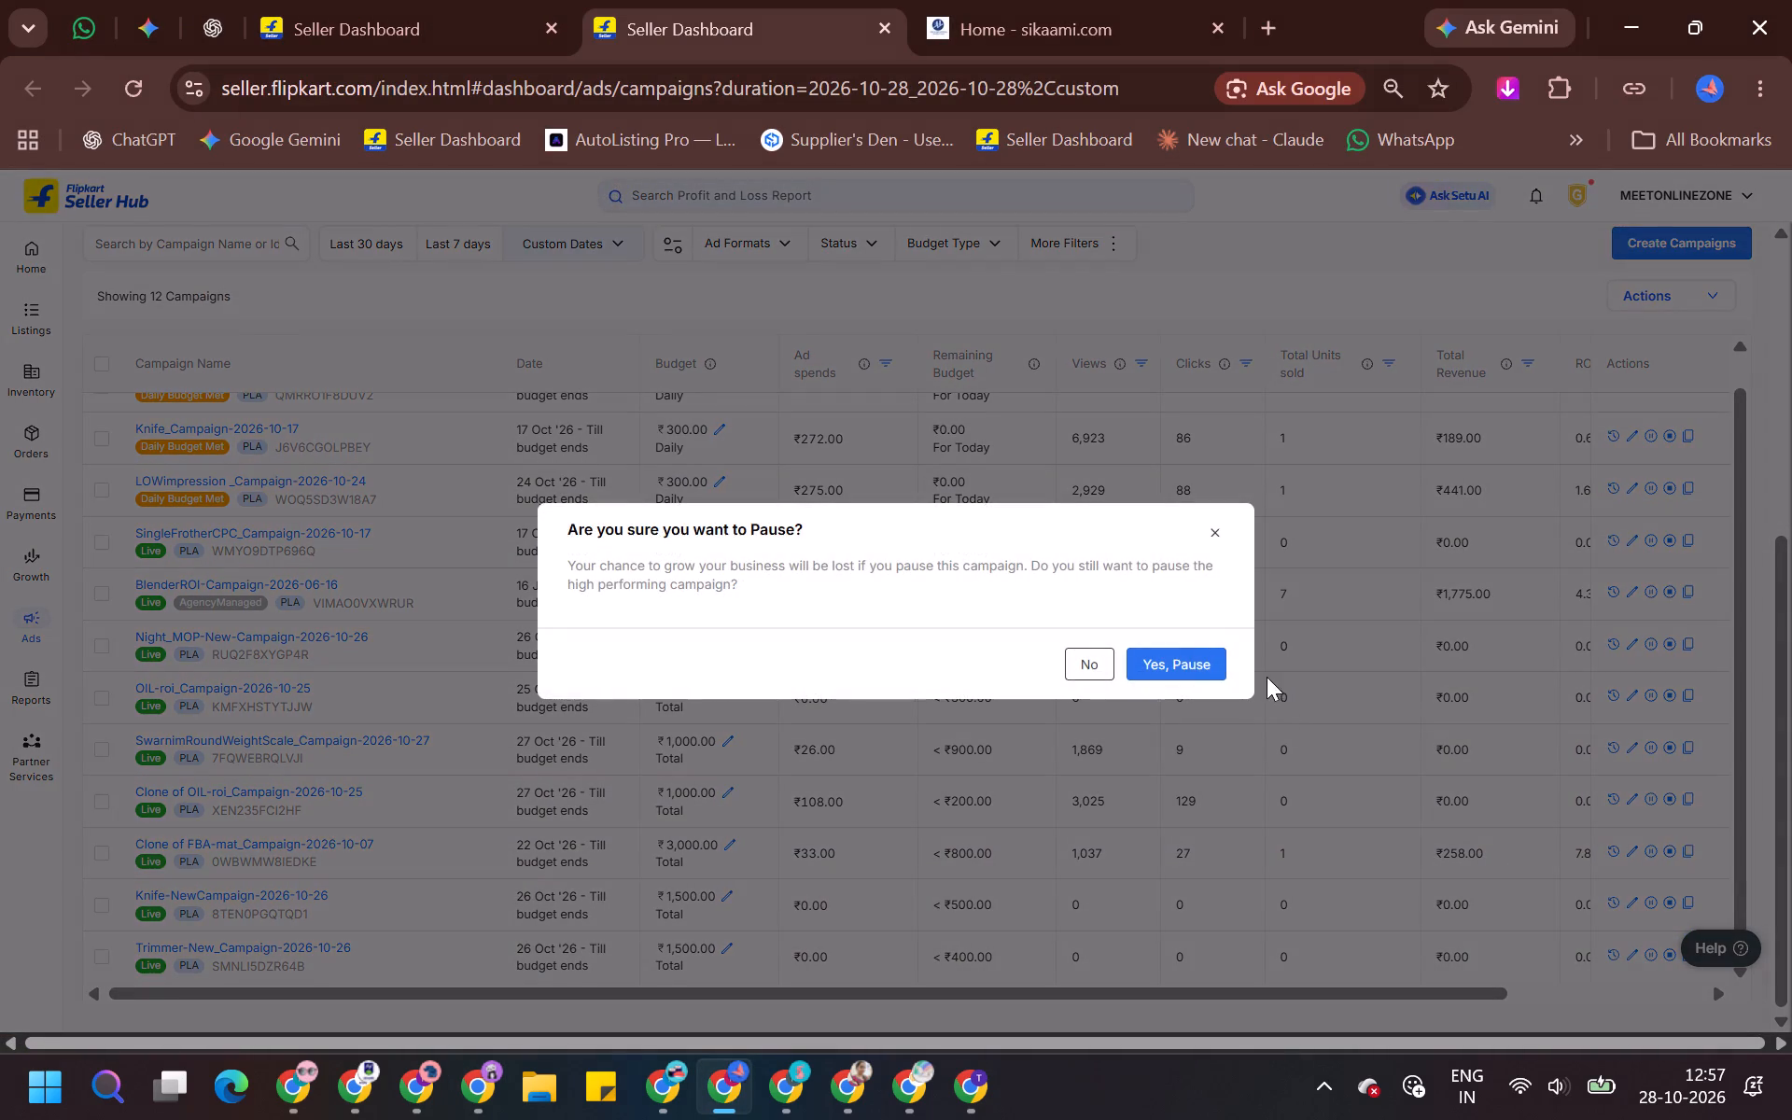
pyautogui.click(1209, 657)
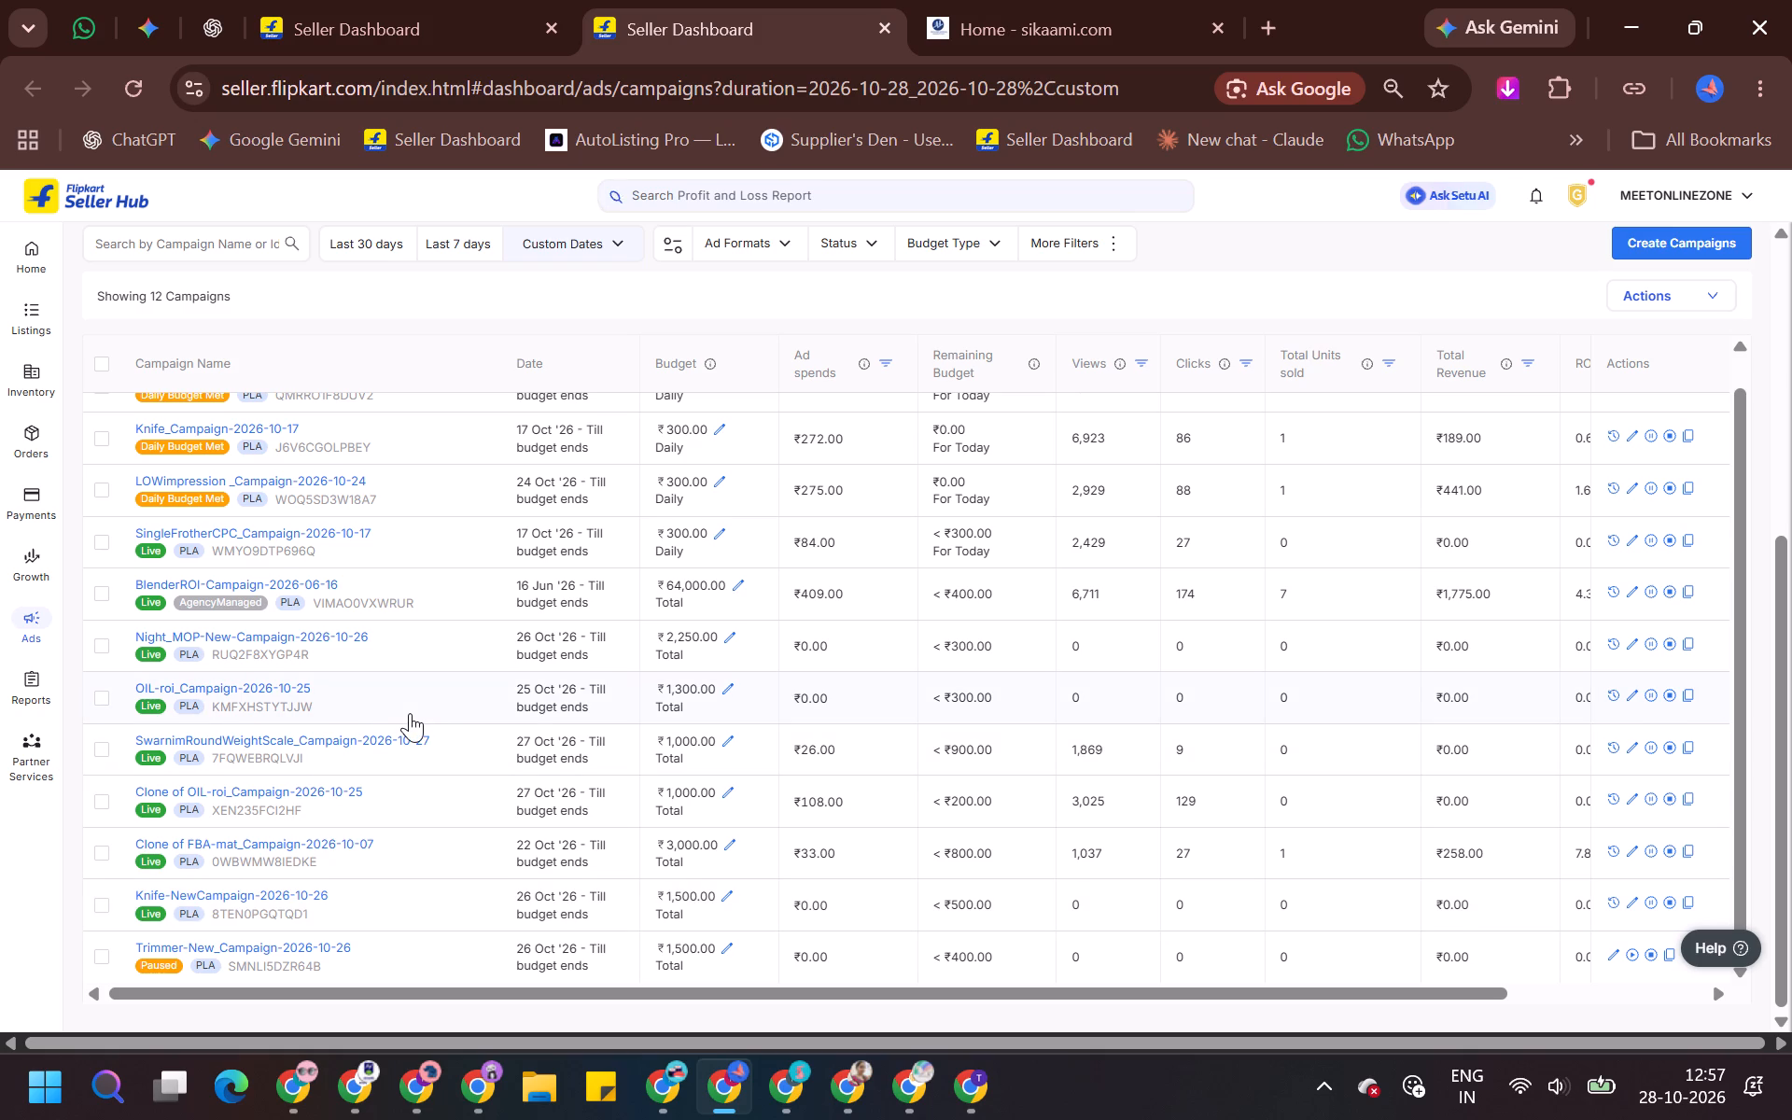
# Examine the ad spends, clicks, units sold and revenue of the other campaigns in the list again.
pyautogui.scroll(3, 410, 713)
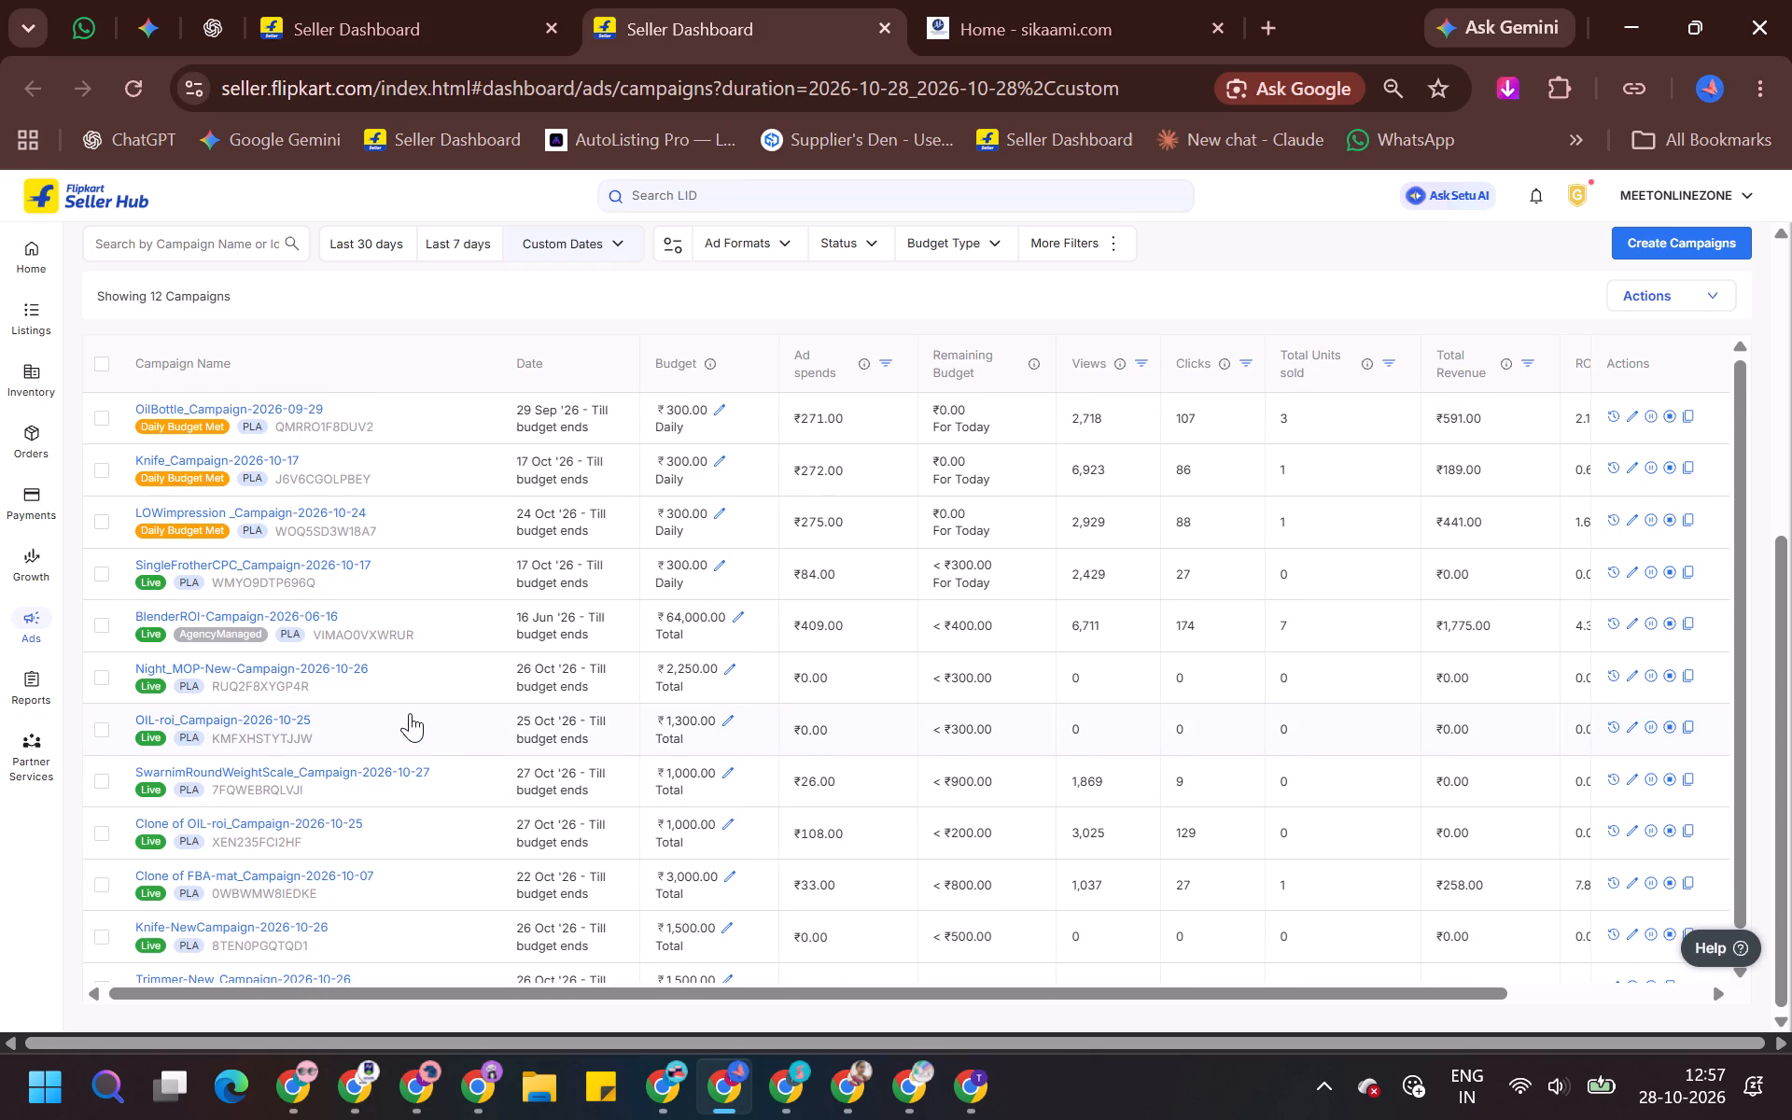
pyautogui.scroll(1, 410, 713)
pyautogui.scroll(-2, 388, 526)
pyautogui.scroll(-4, 408, 767)
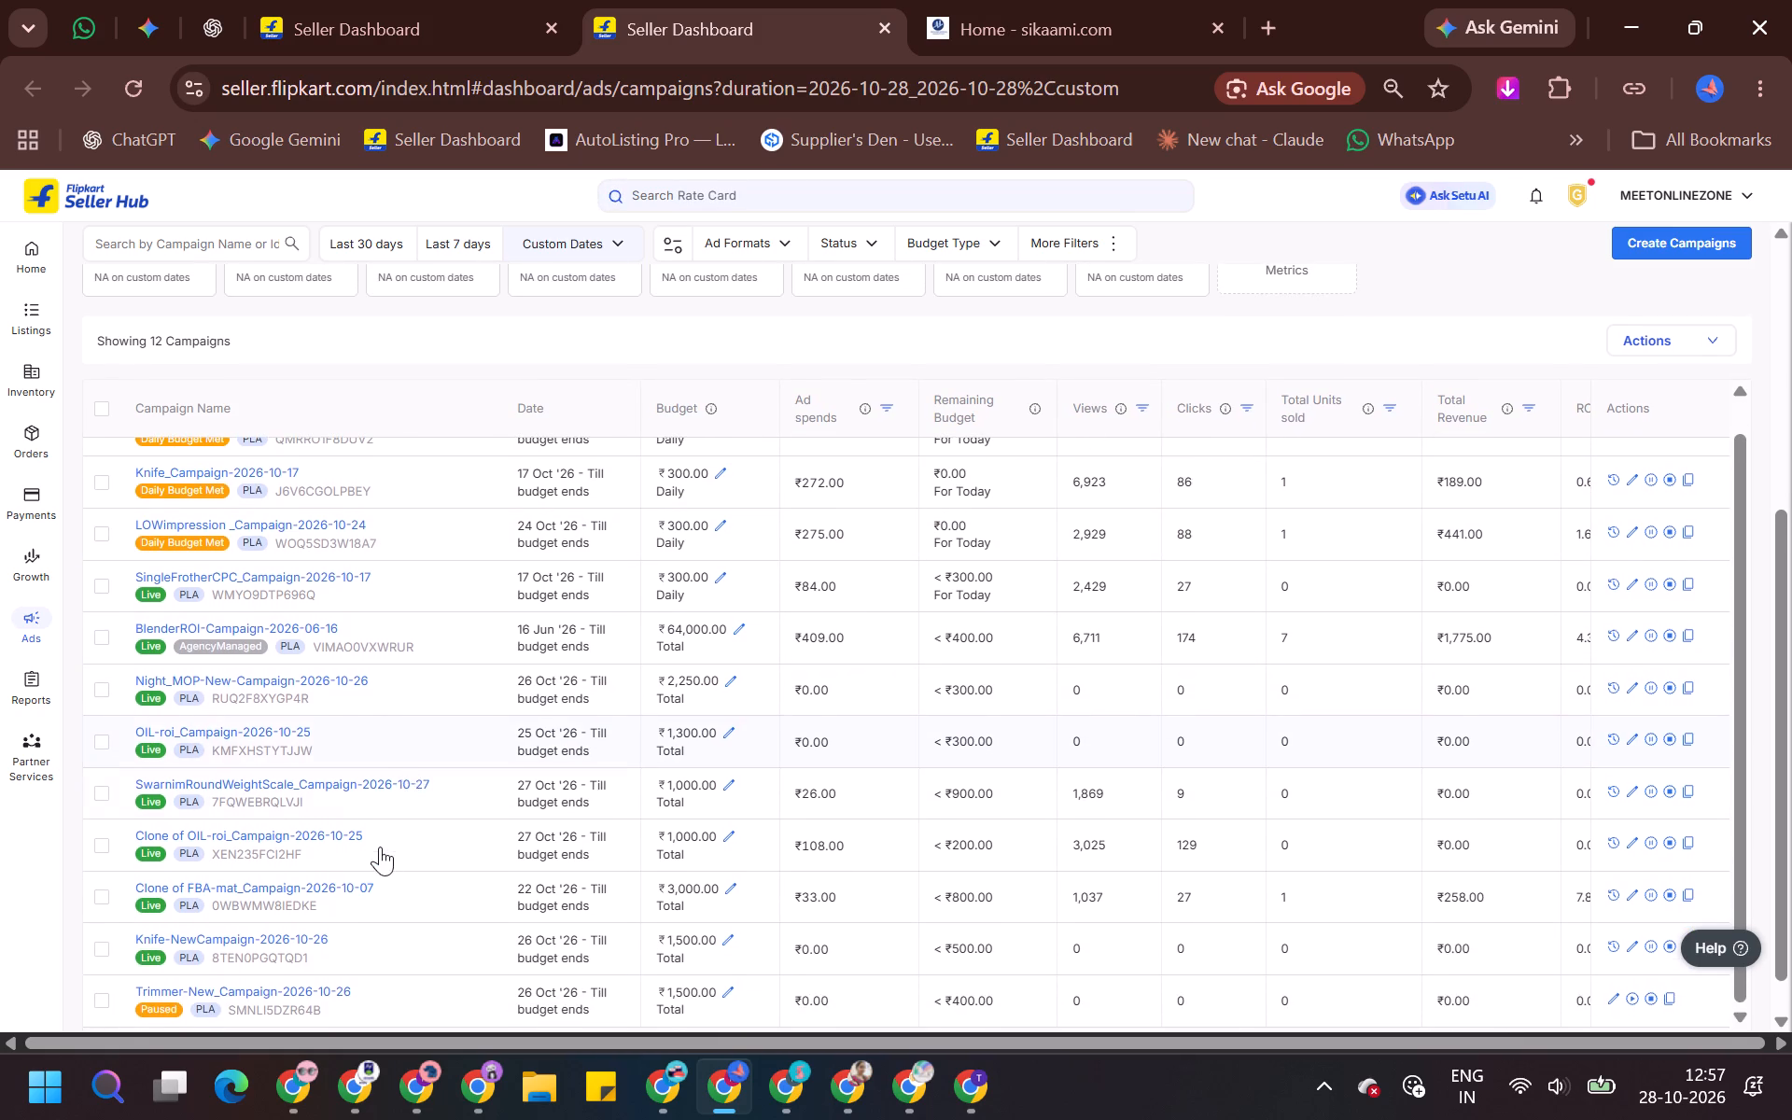
pyautogui.scroll(-4, 380, 847)
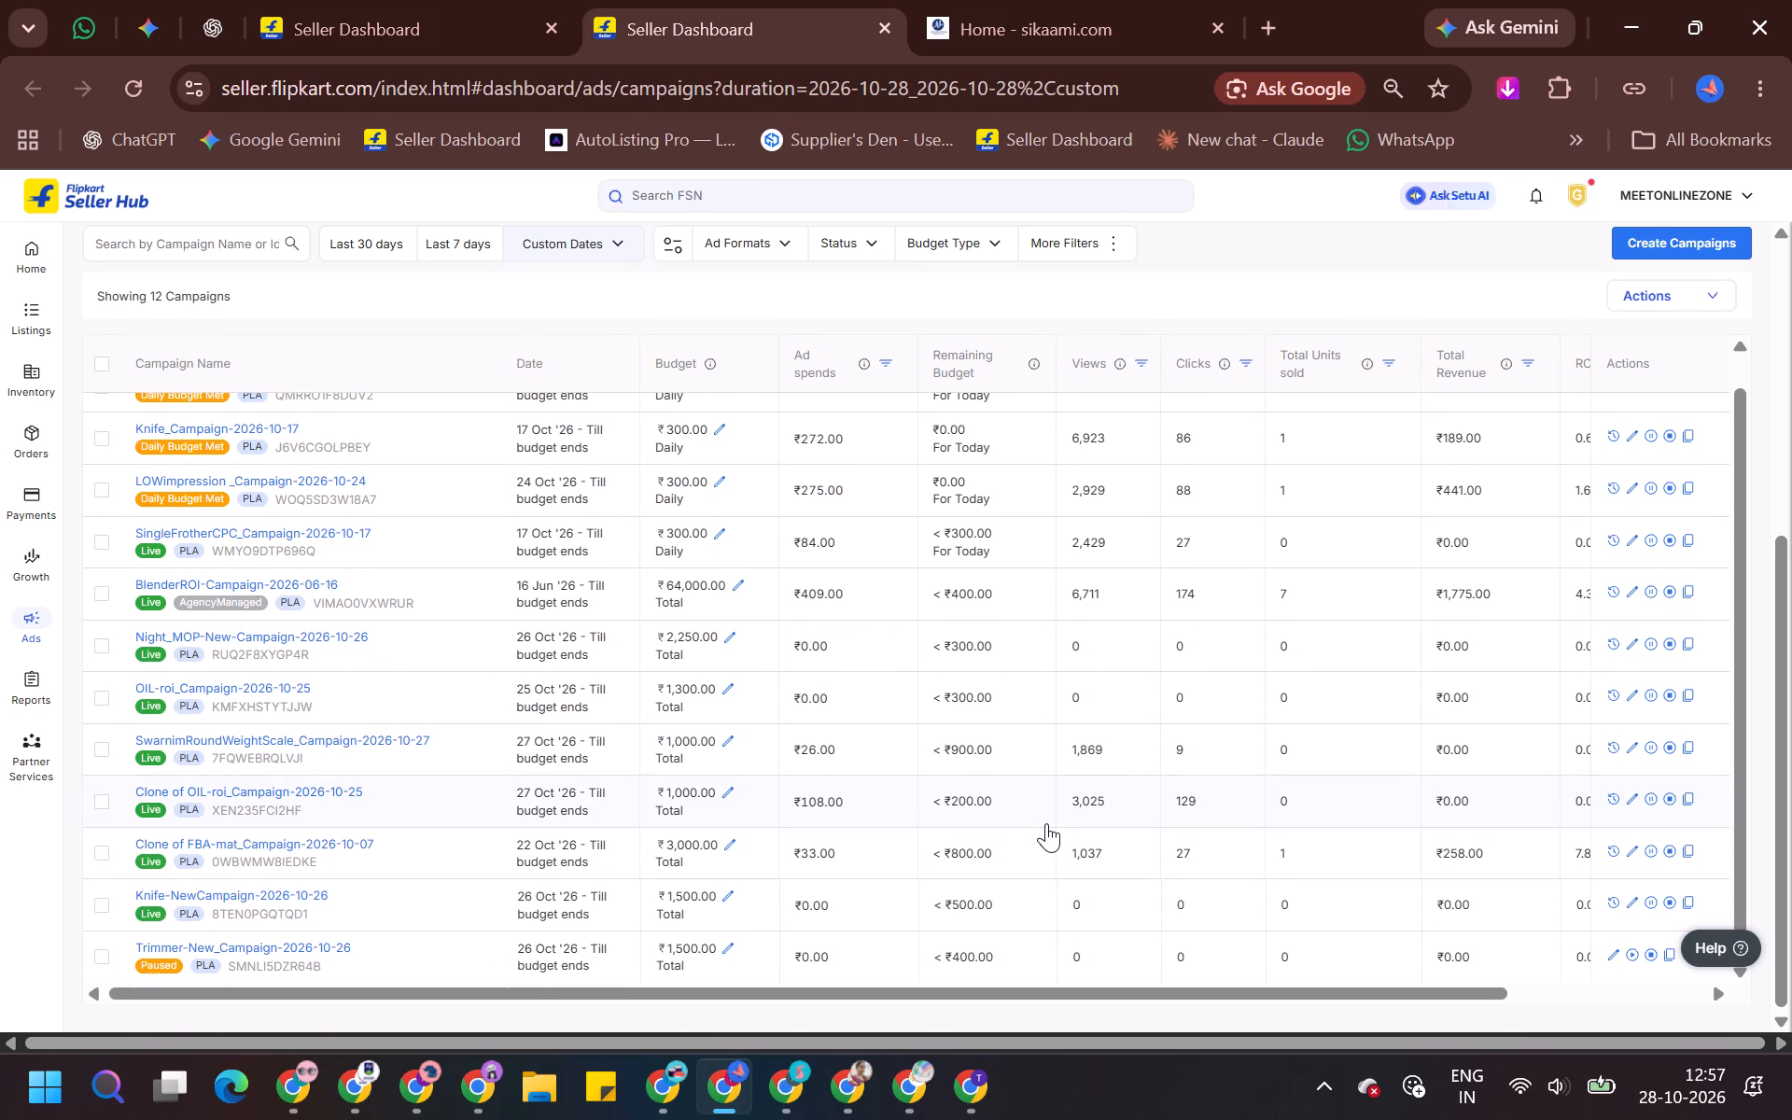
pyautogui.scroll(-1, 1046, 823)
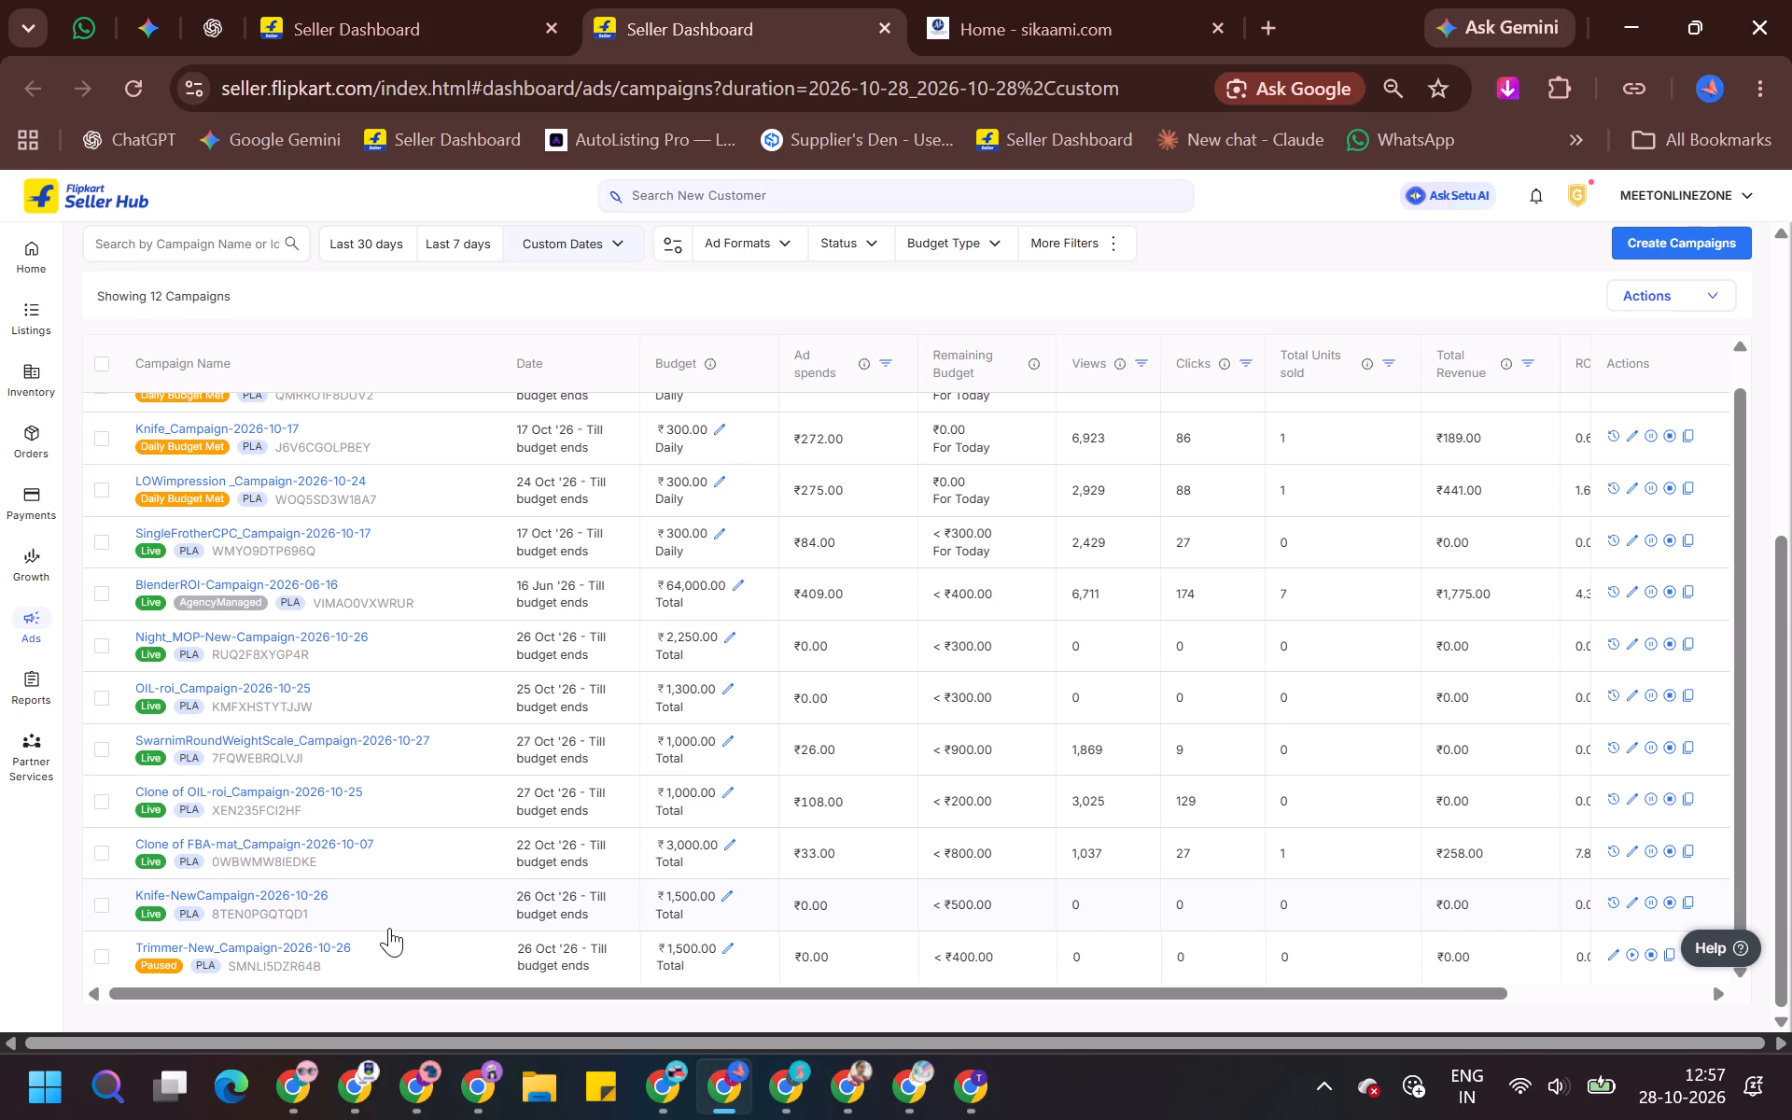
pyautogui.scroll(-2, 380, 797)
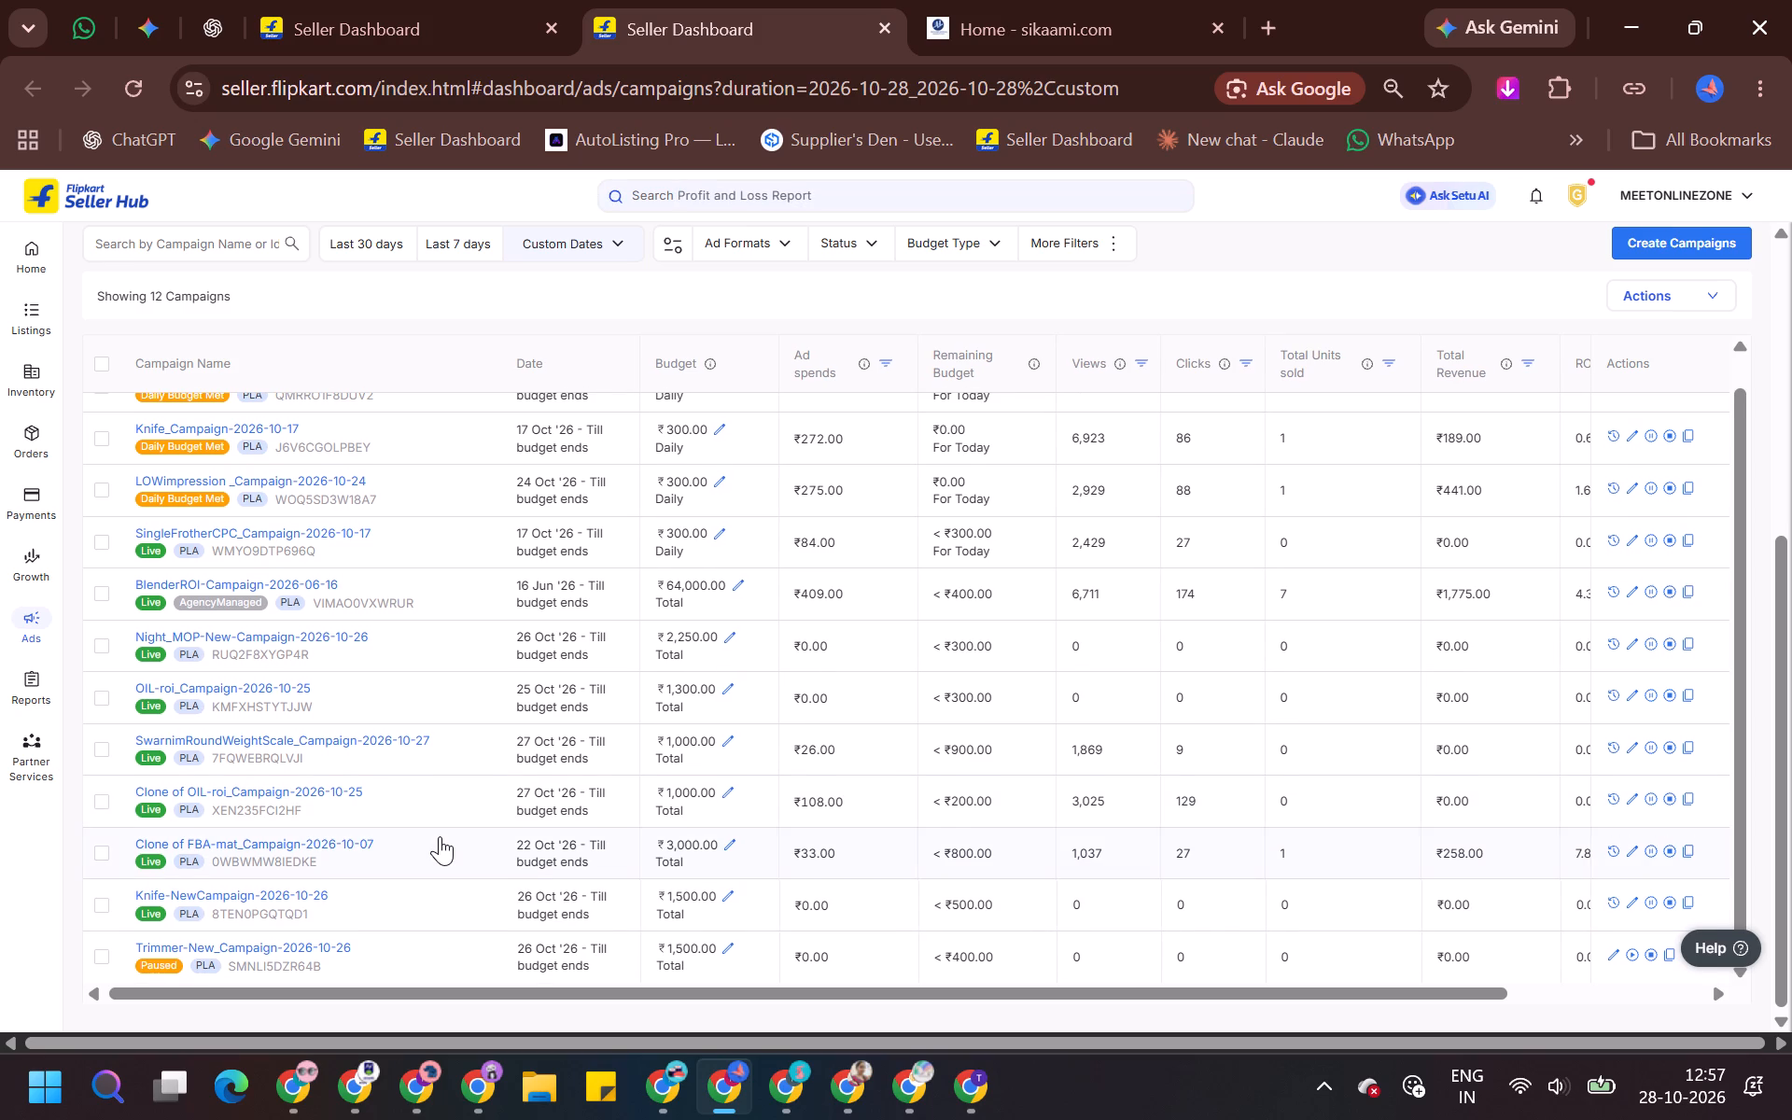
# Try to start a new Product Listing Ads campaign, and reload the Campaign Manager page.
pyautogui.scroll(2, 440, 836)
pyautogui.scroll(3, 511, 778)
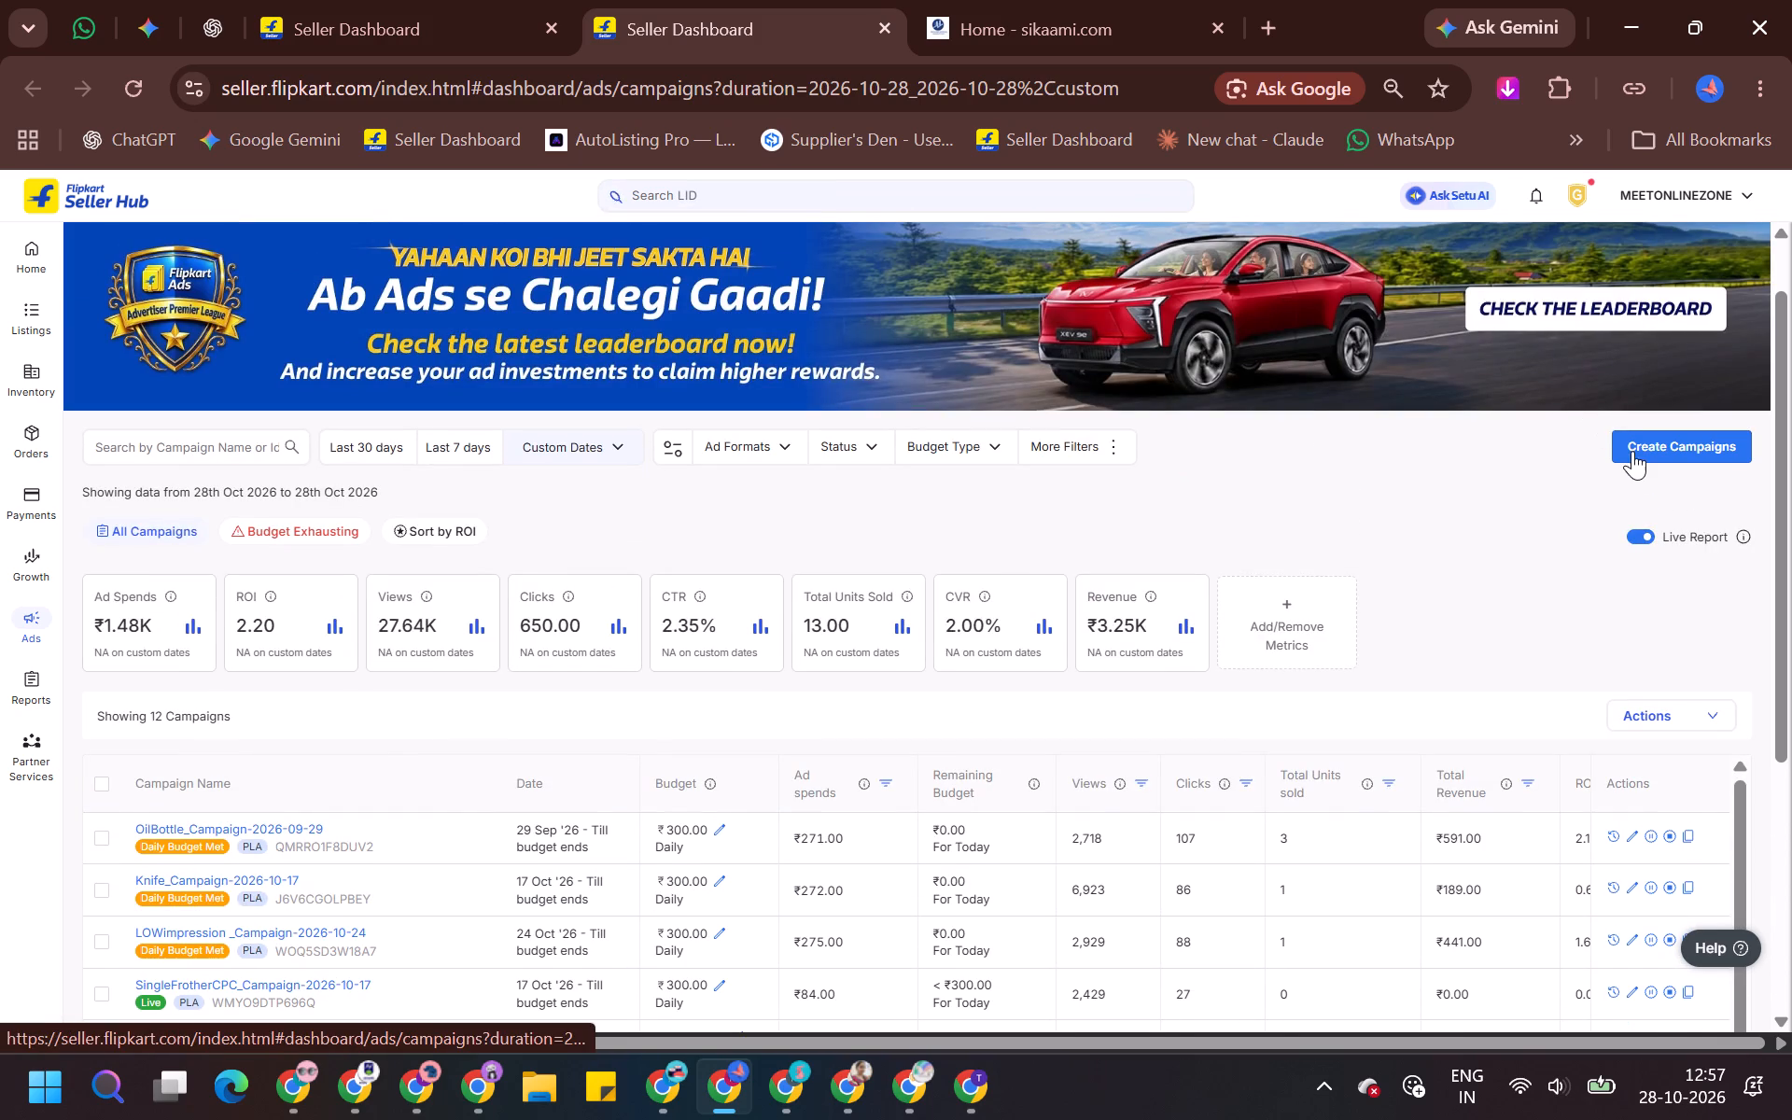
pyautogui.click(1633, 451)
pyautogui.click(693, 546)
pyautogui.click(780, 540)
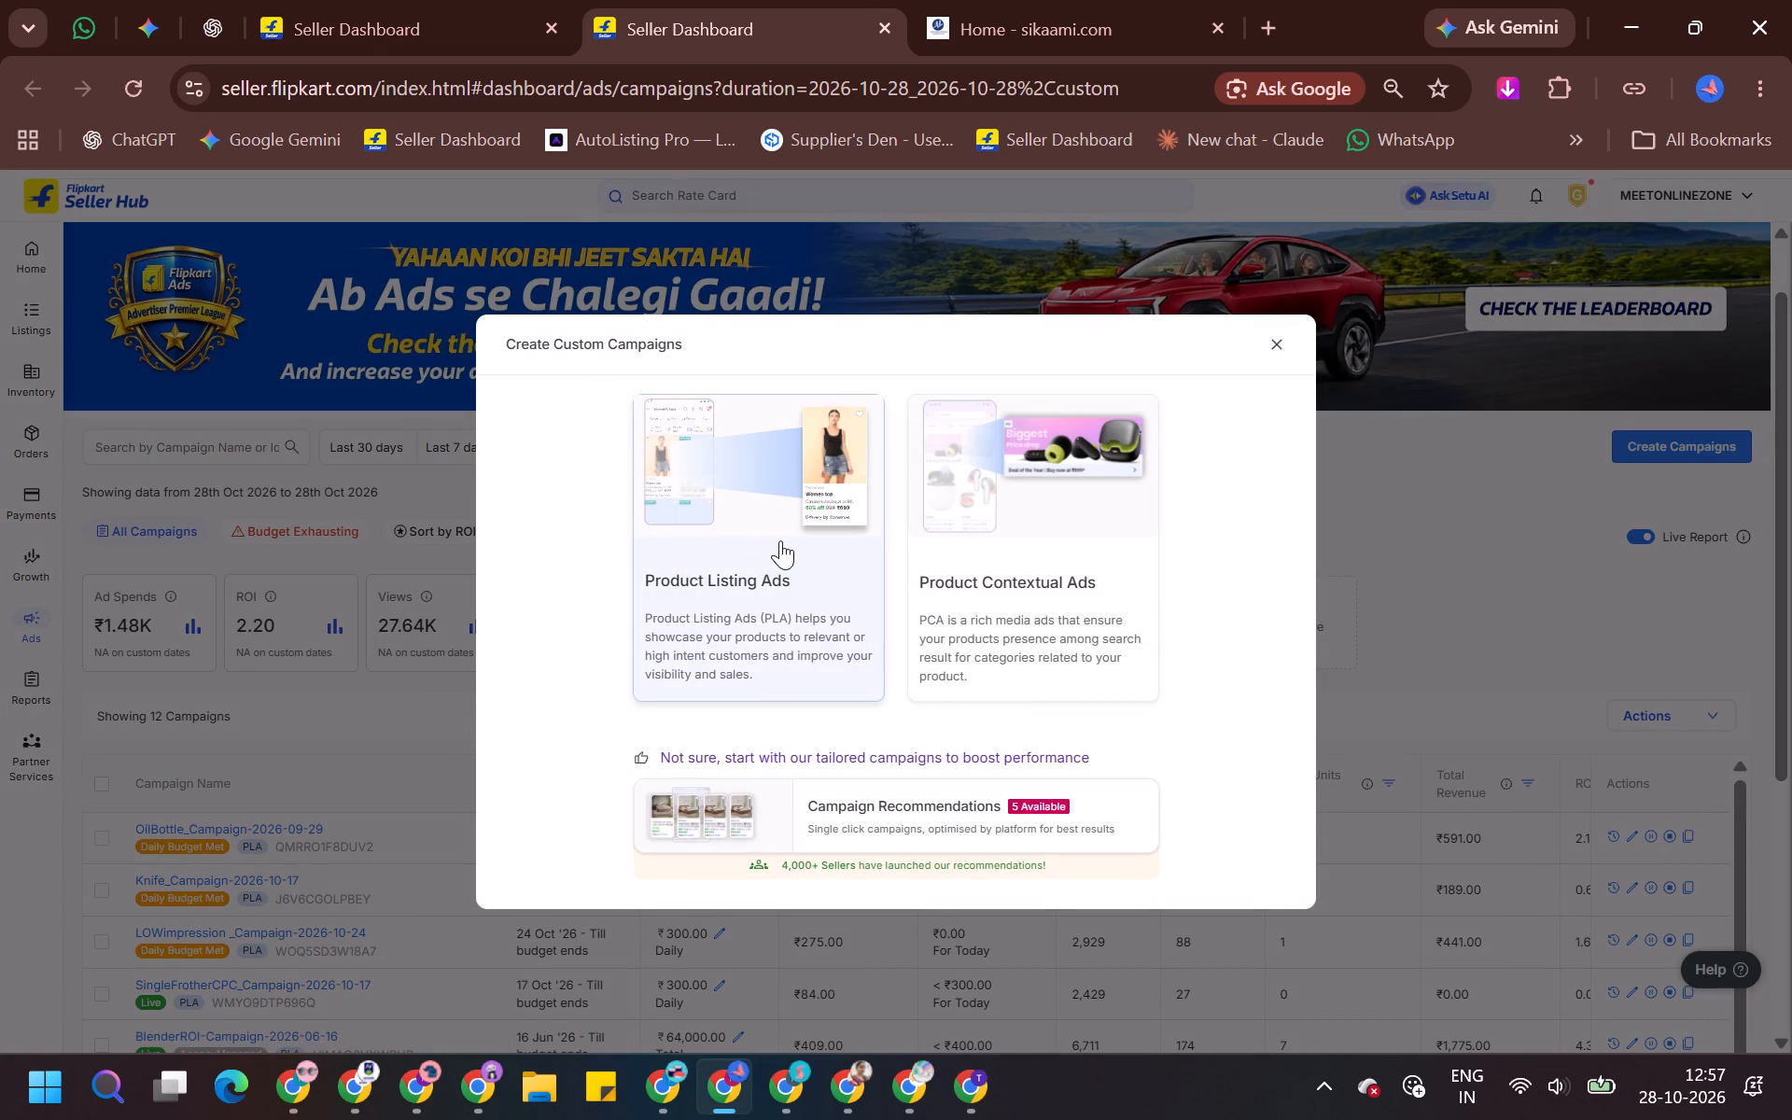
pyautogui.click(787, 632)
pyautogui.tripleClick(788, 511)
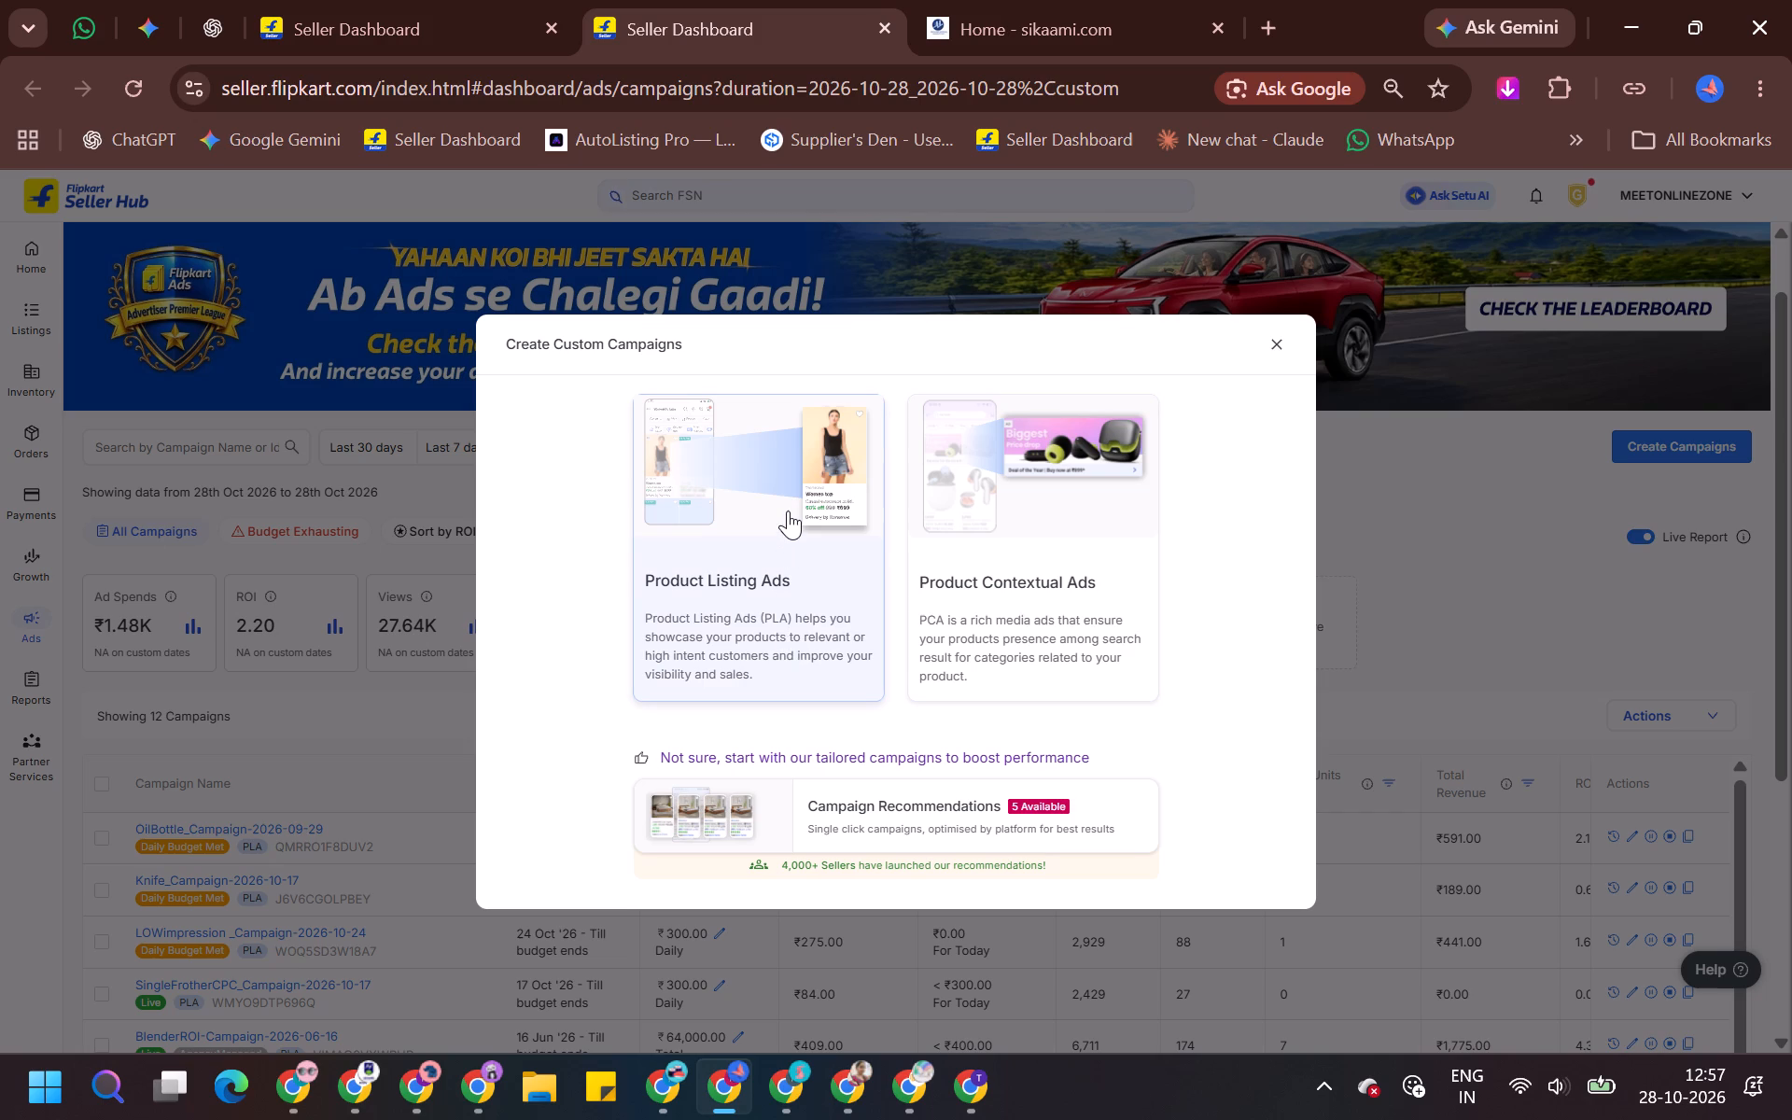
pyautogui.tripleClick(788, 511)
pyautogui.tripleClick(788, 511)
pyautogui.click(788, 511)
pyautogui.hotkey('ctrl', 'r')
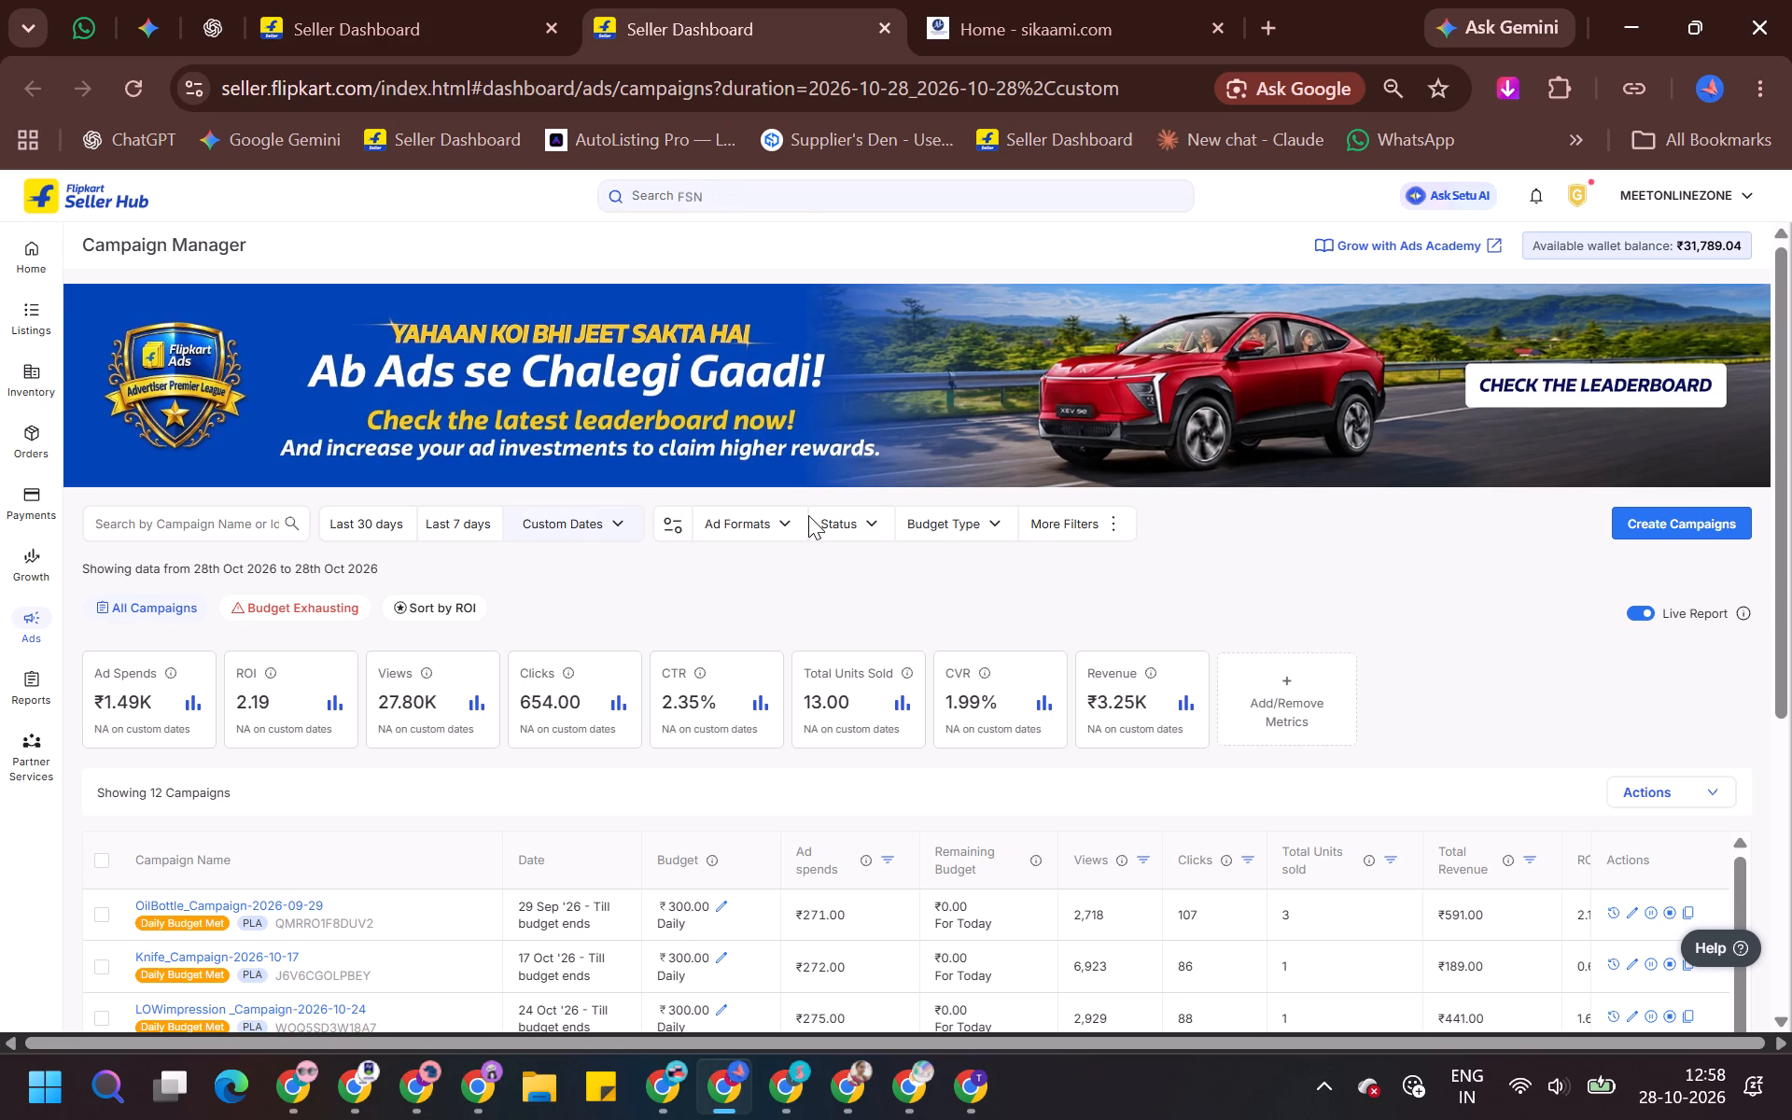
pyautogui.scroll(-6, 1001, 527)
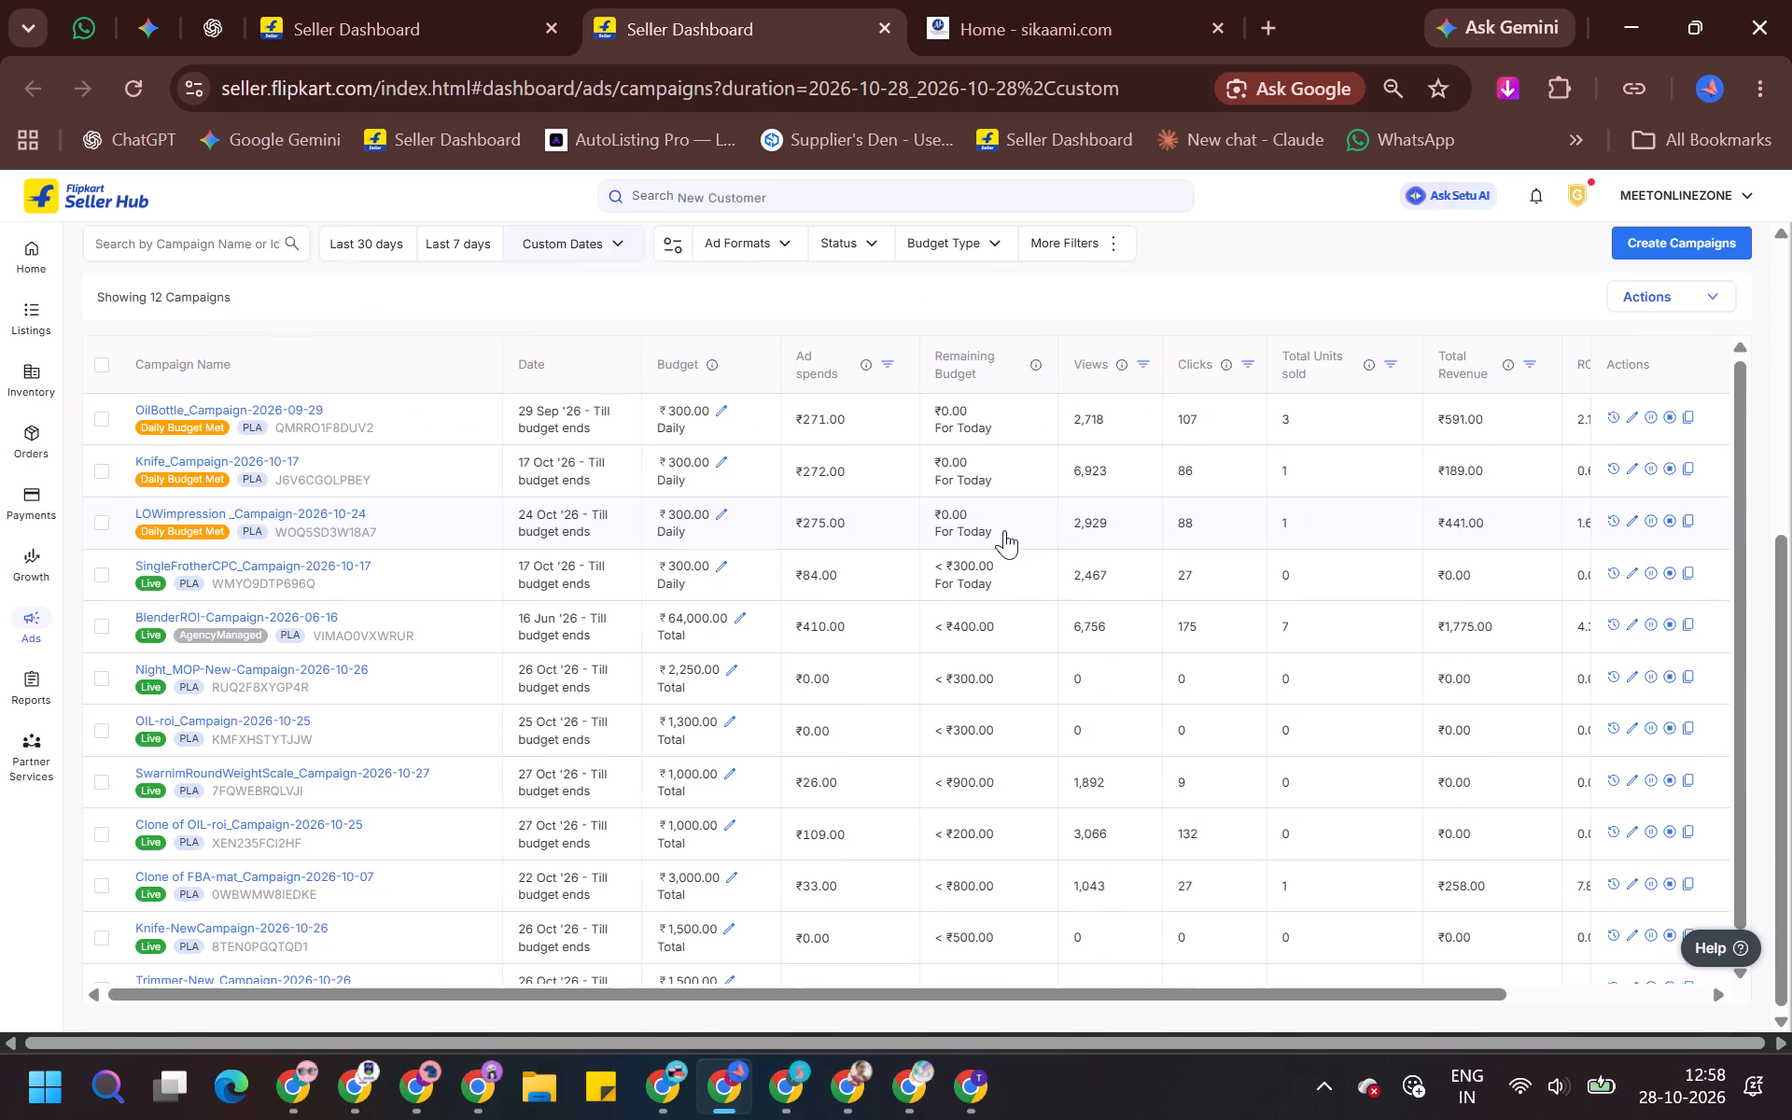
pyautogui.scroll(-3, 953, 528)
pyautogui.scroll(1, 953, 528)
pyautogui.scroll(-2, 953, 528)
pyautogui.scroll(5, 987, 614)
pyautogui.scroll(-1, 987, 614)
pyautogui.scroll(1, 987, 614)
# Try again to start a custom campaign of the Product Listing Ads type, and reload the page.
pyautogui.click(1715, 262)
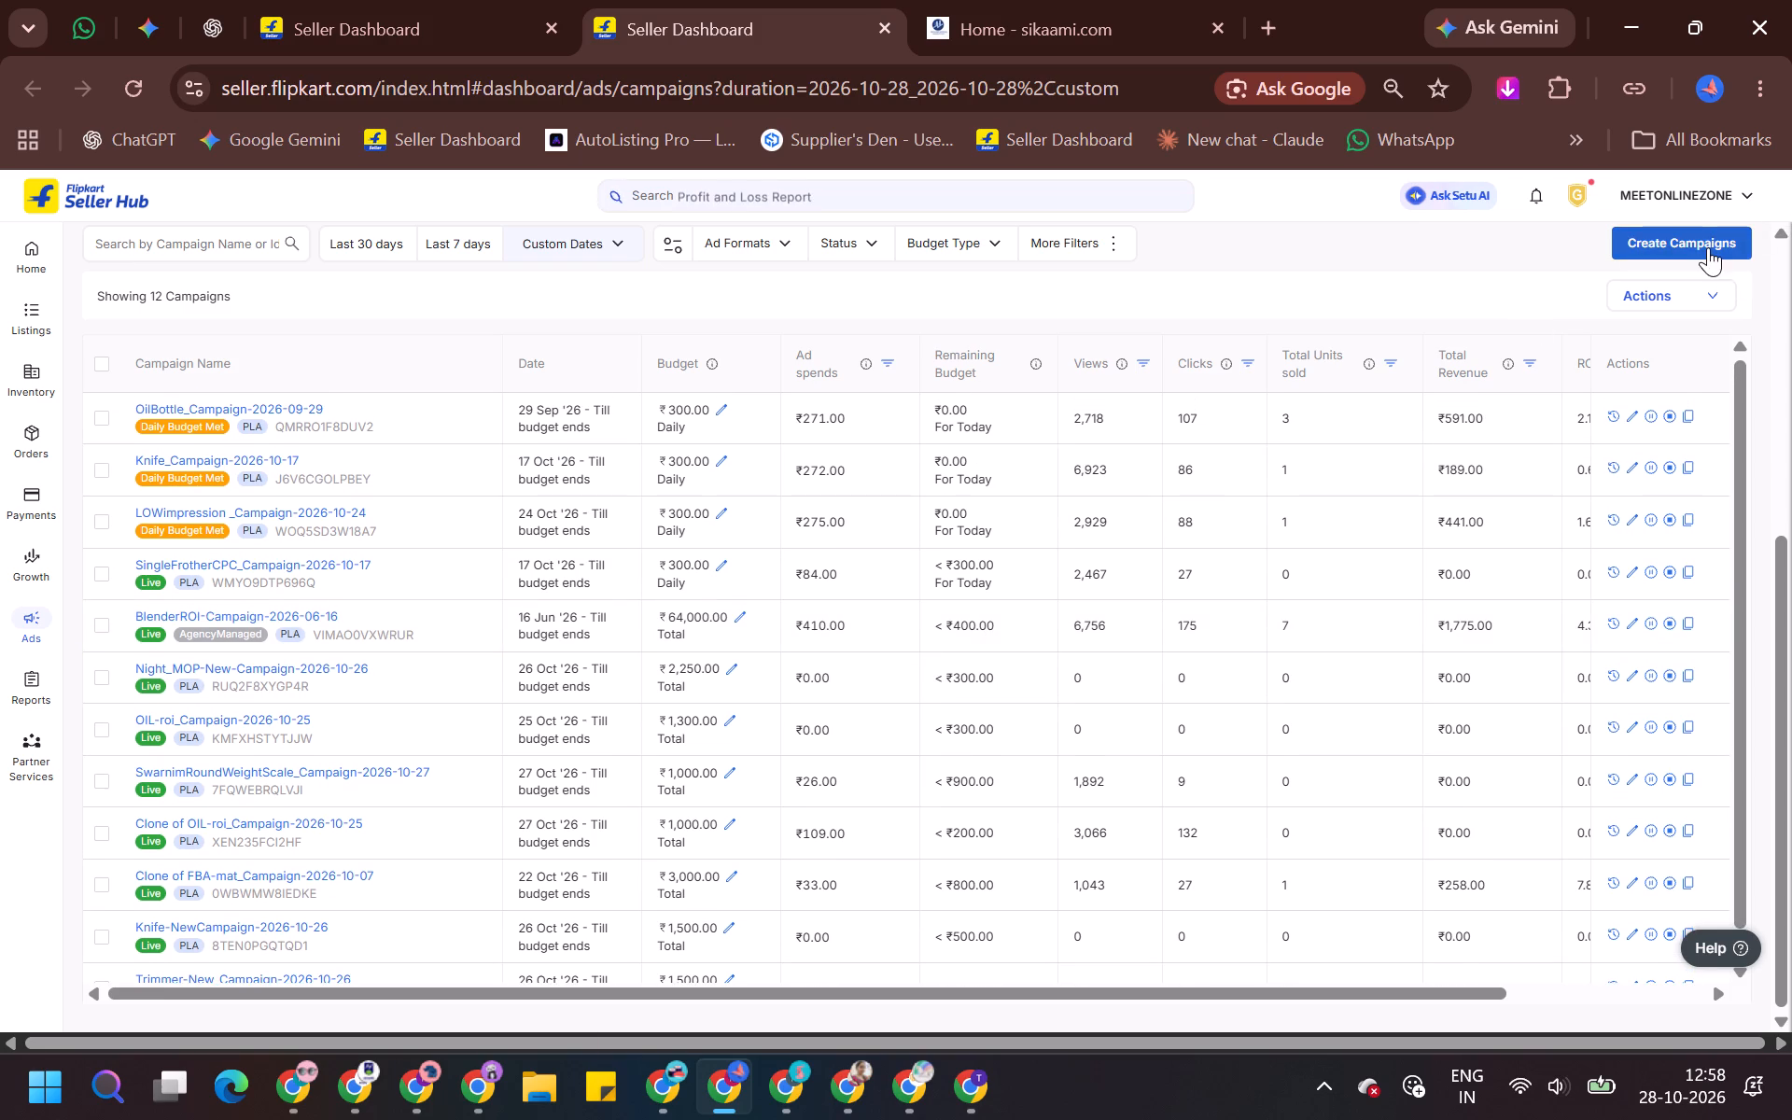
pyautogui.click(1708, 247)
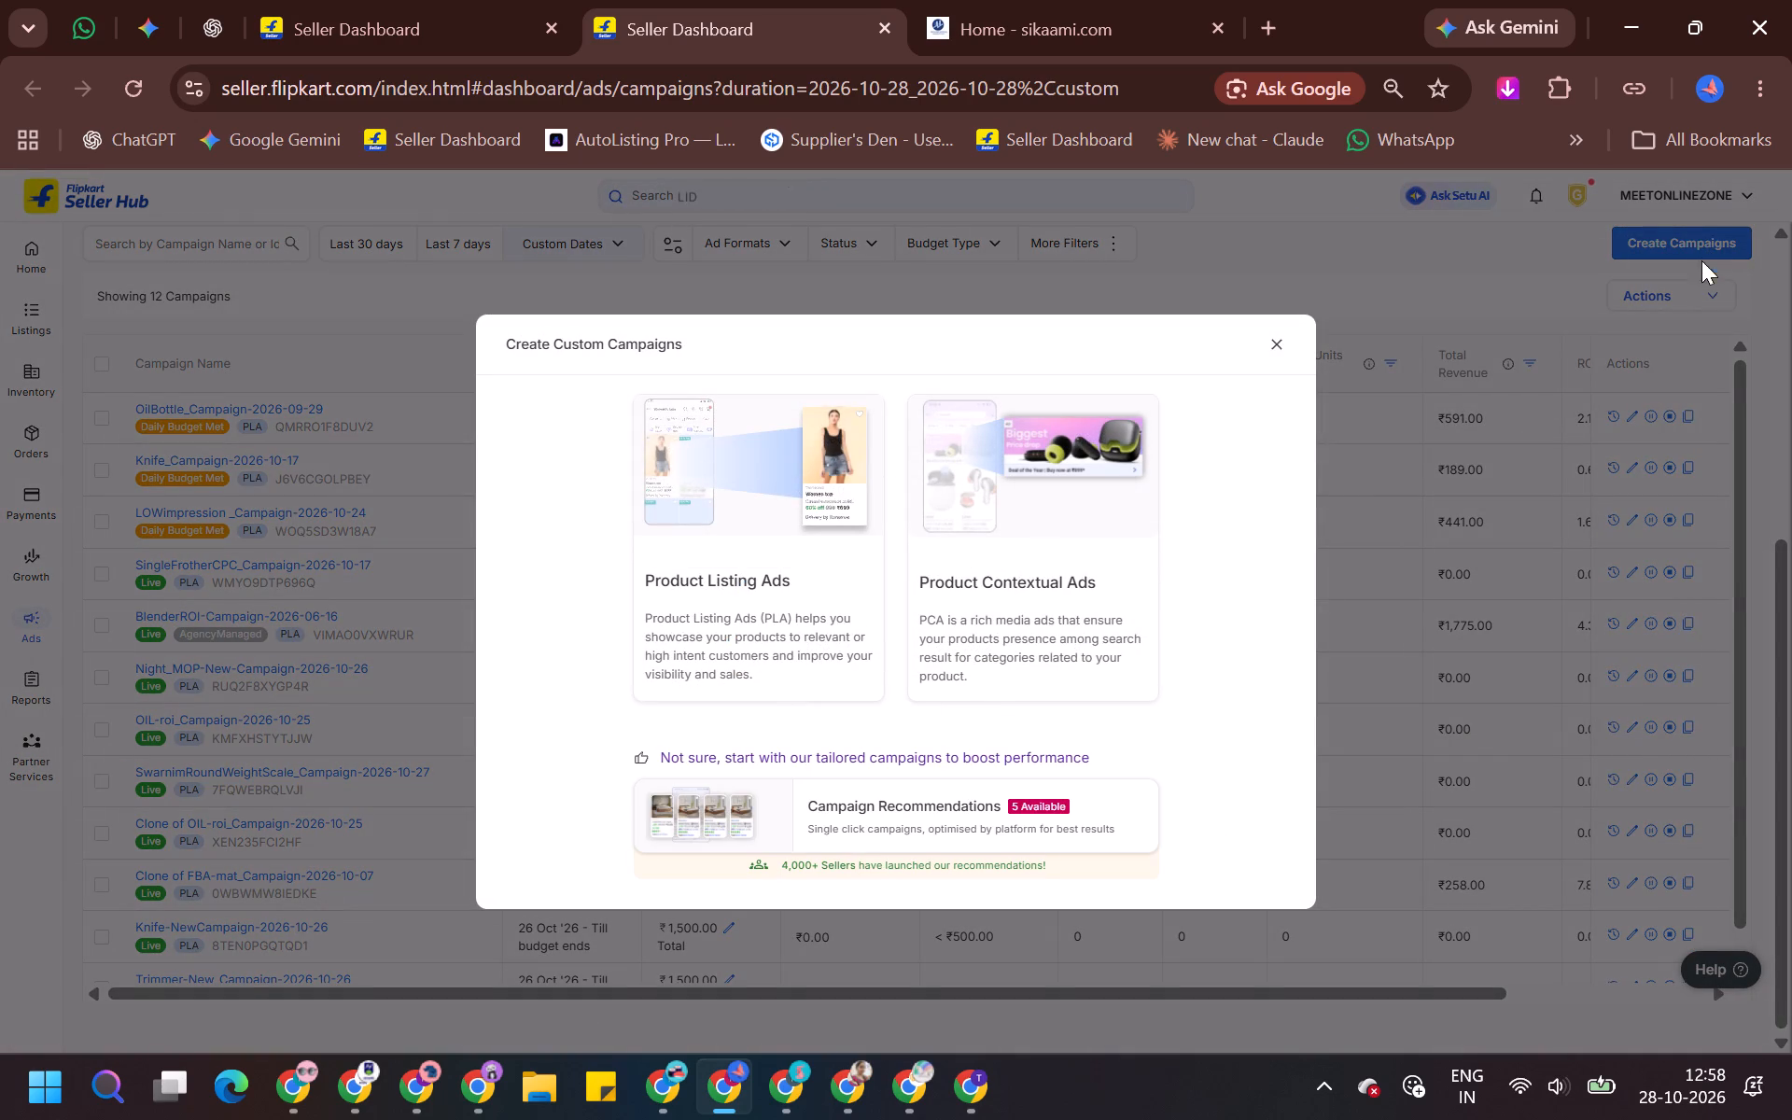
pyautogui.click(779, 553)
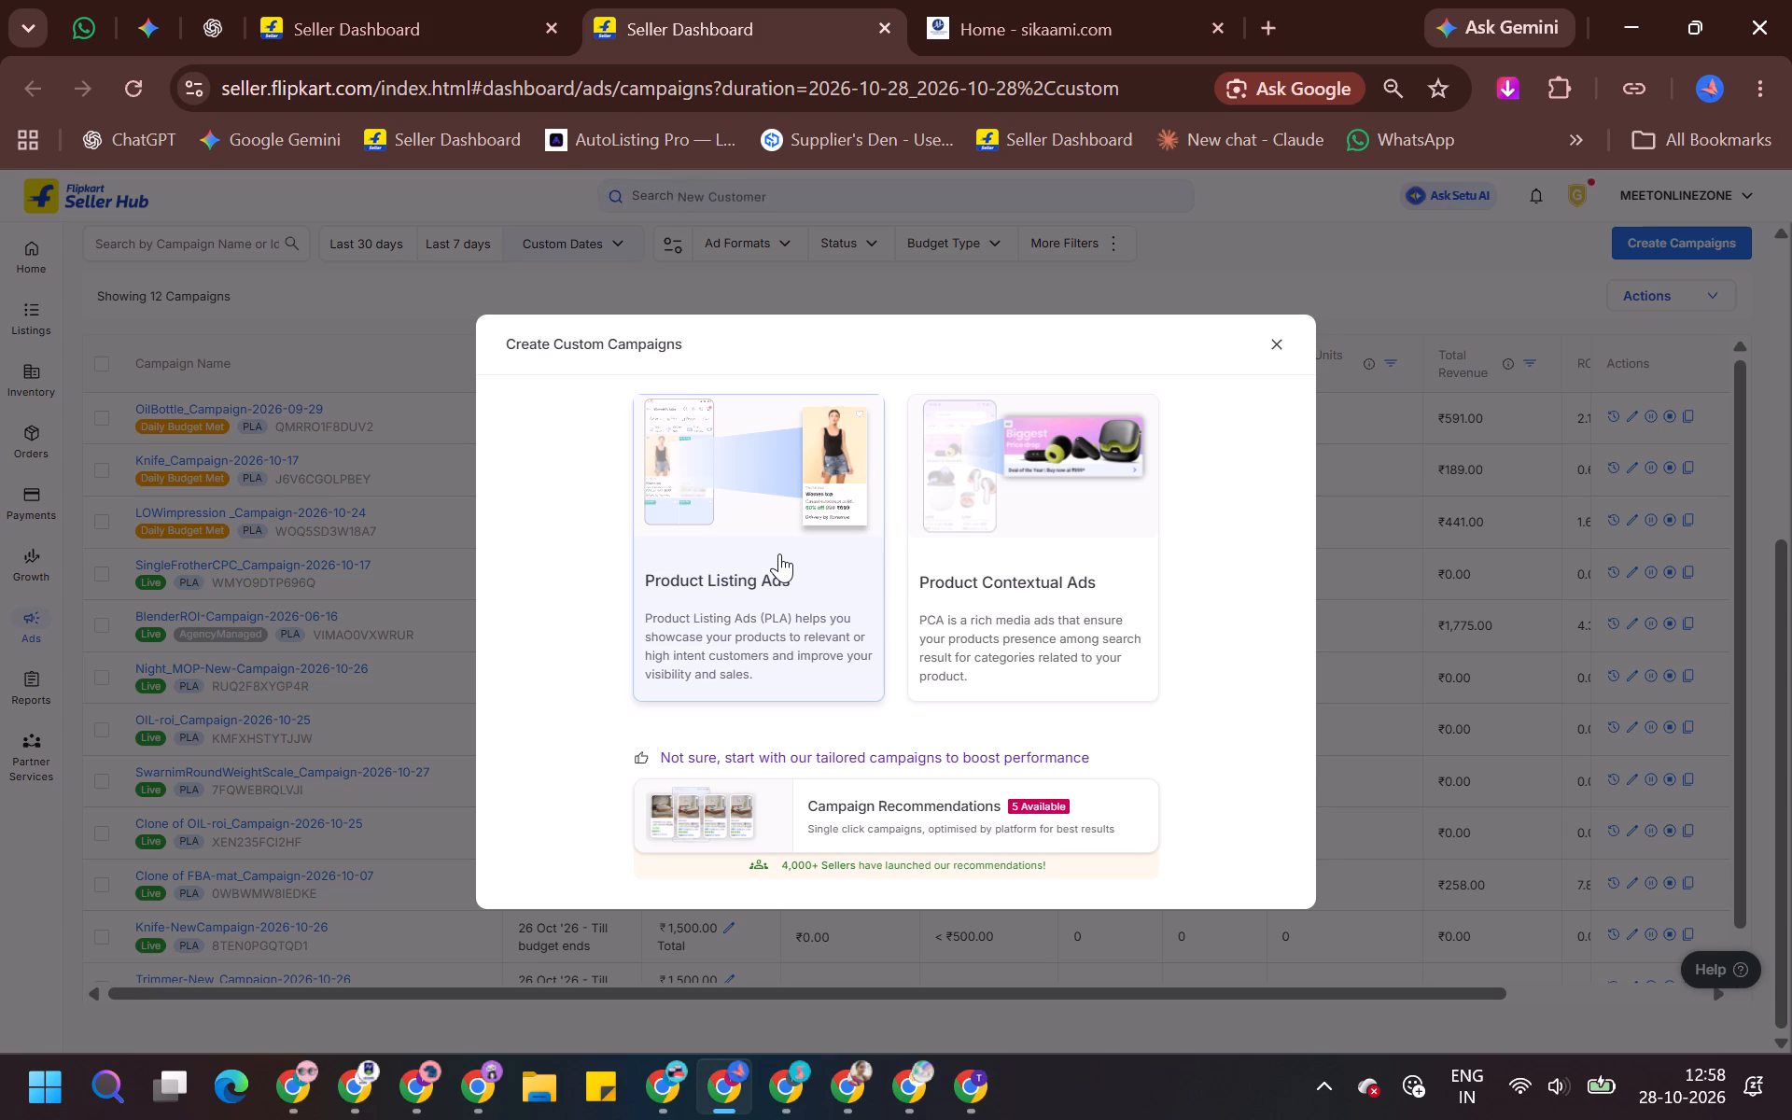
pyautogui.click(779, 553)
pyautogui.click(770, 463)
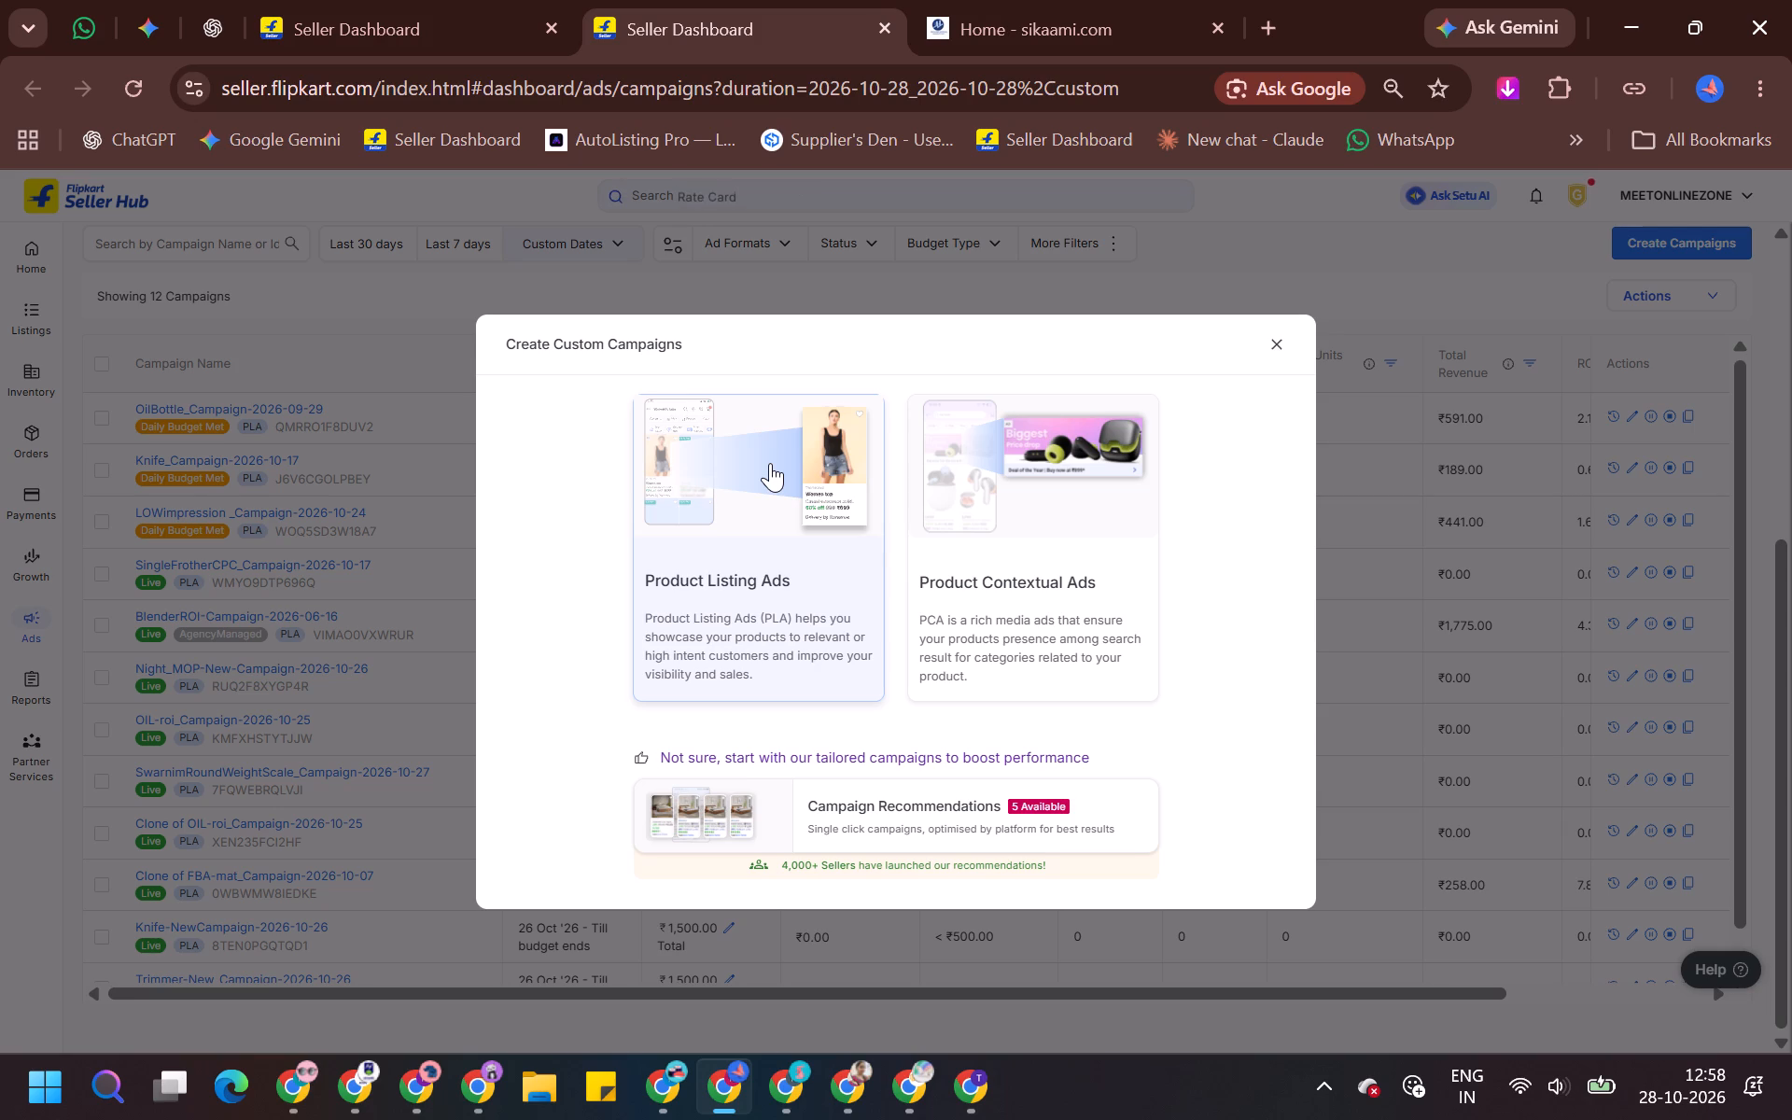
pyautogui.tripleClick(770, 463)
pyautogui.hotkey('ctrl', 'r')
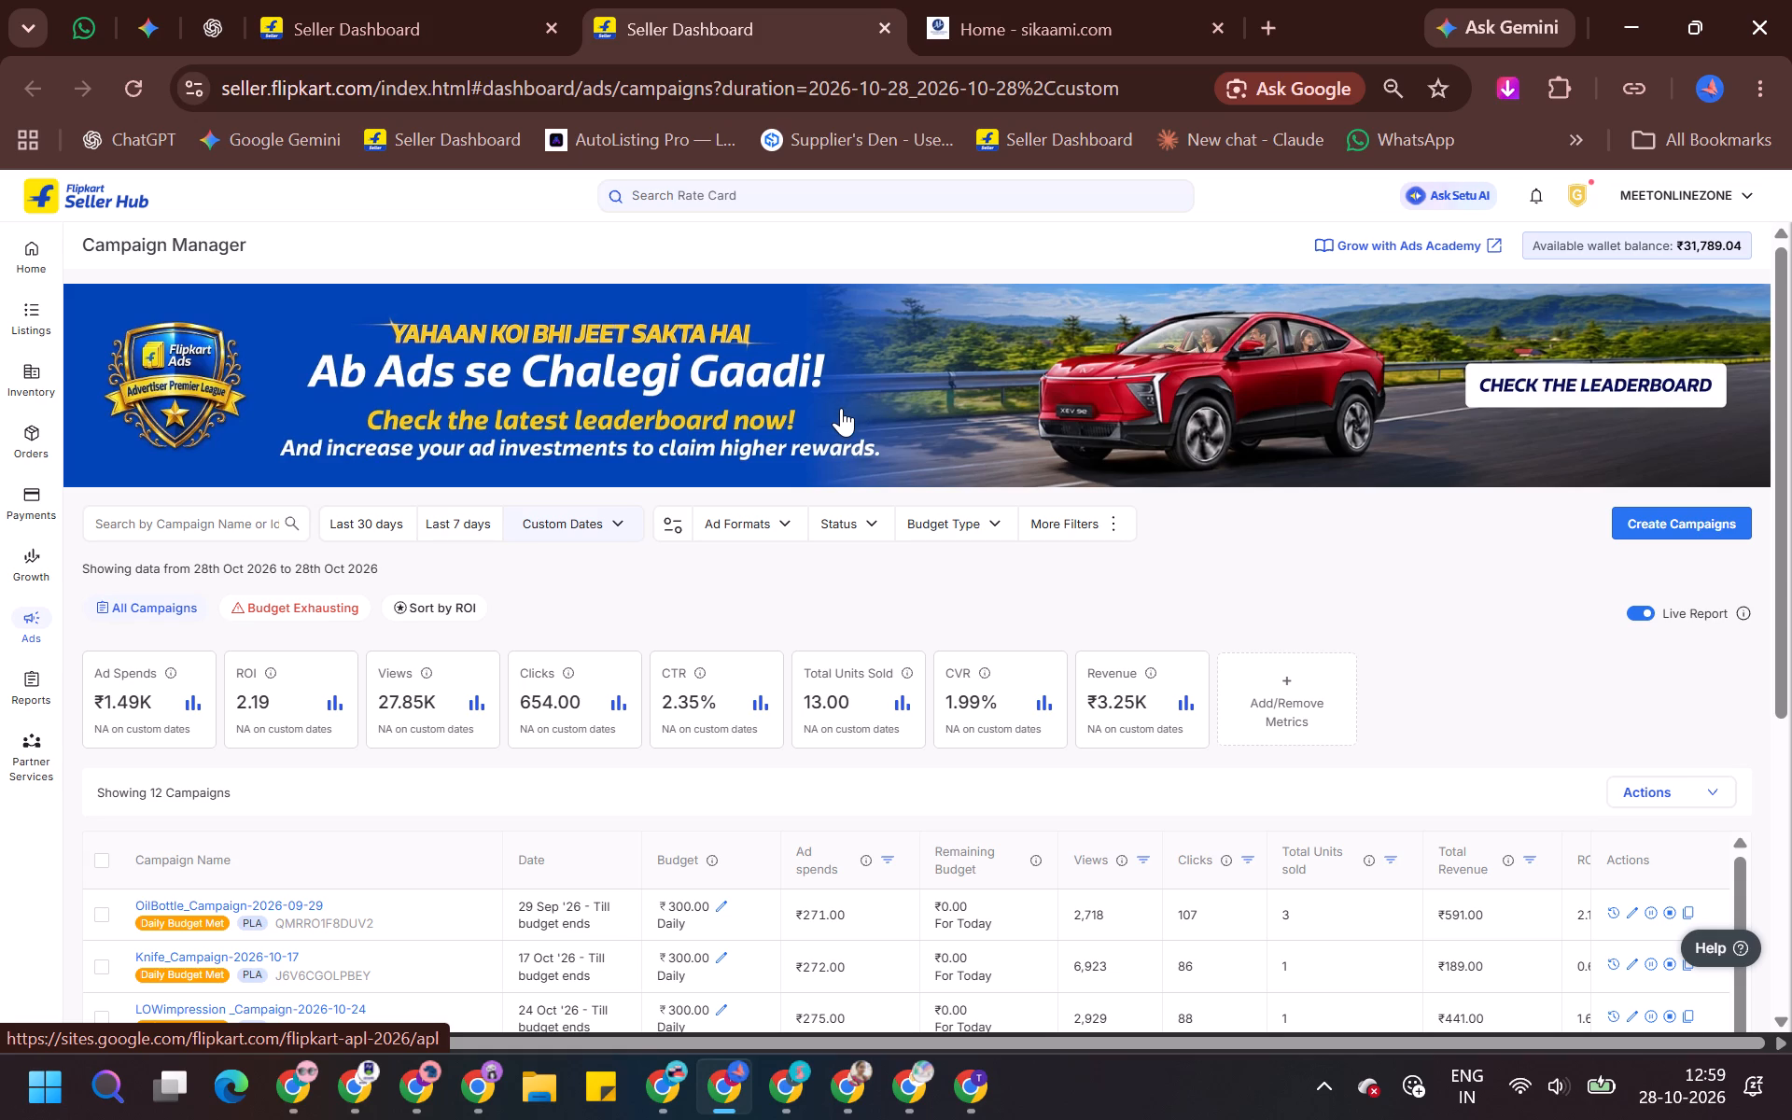
# Start a new custom Product Listing Ads campaign and go to its product selection section.
pyautogui.scroll(-4, 614, 693)
pyautogui.scroll(3, 1555, 477)
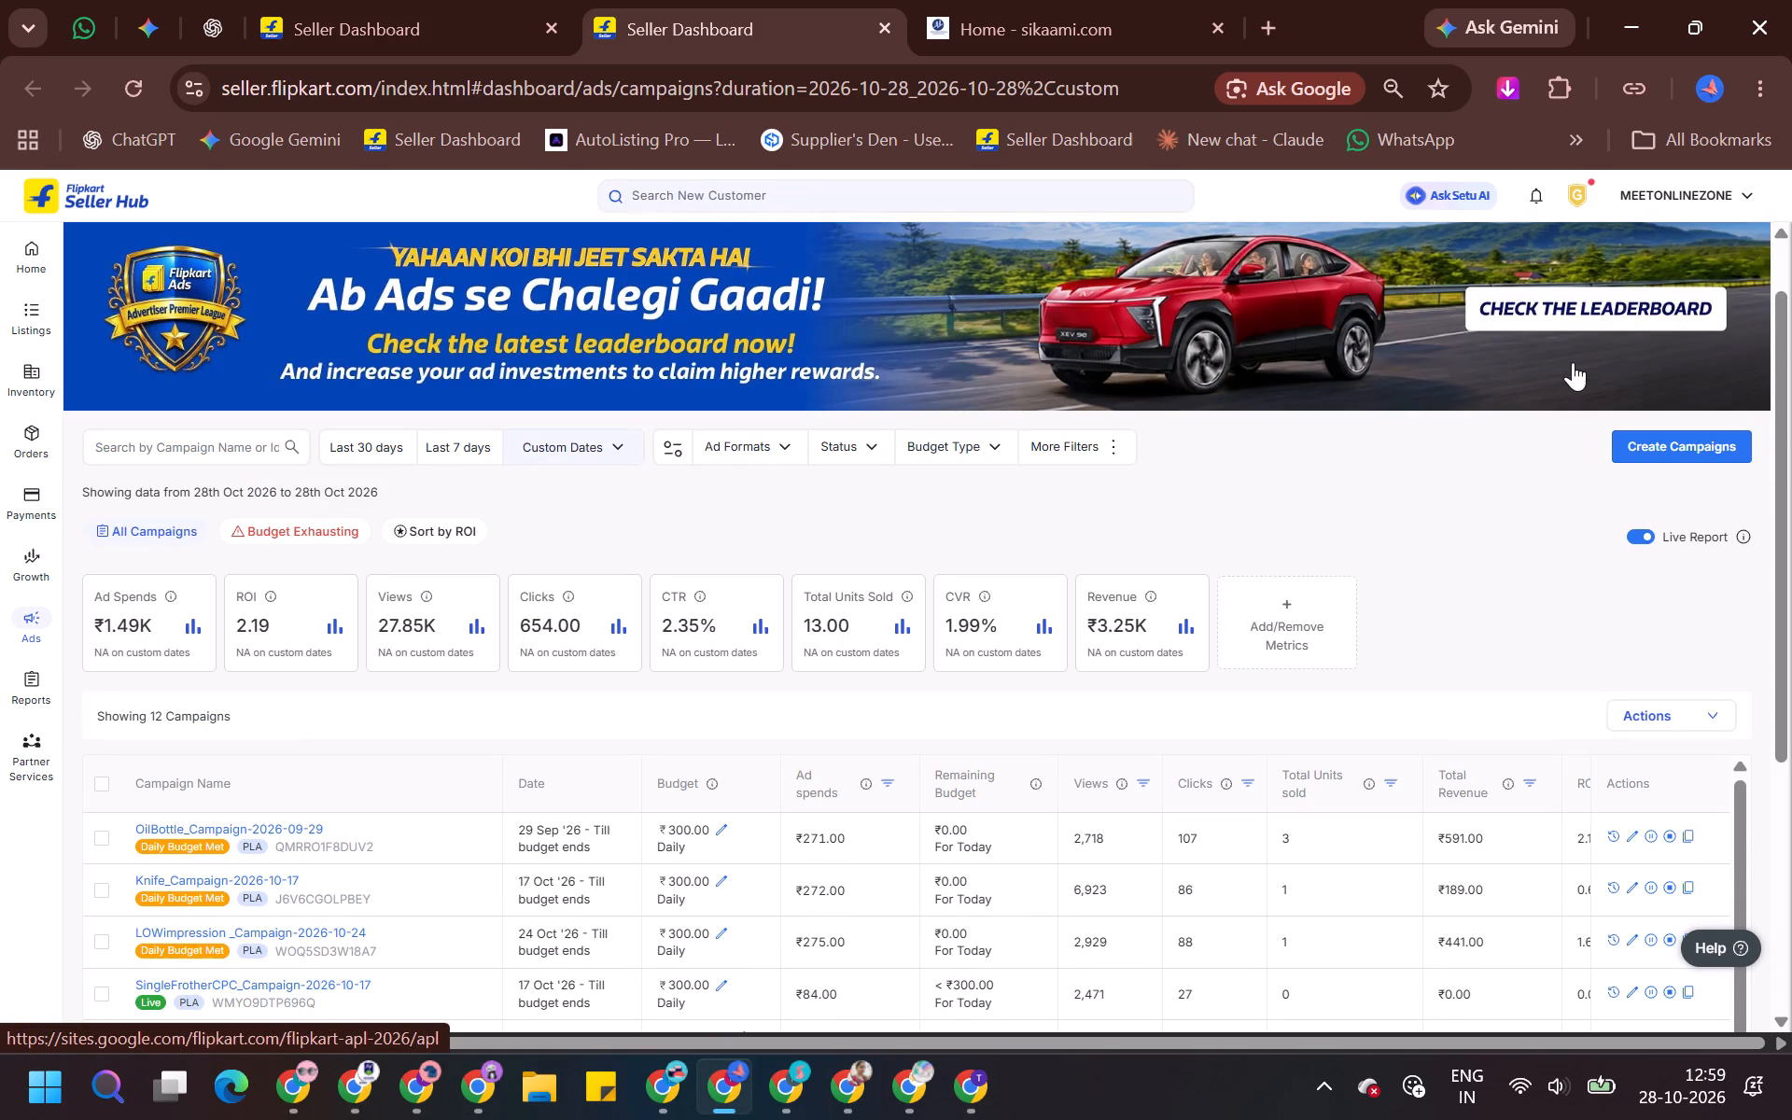
pyautogui.click(1669, 437)
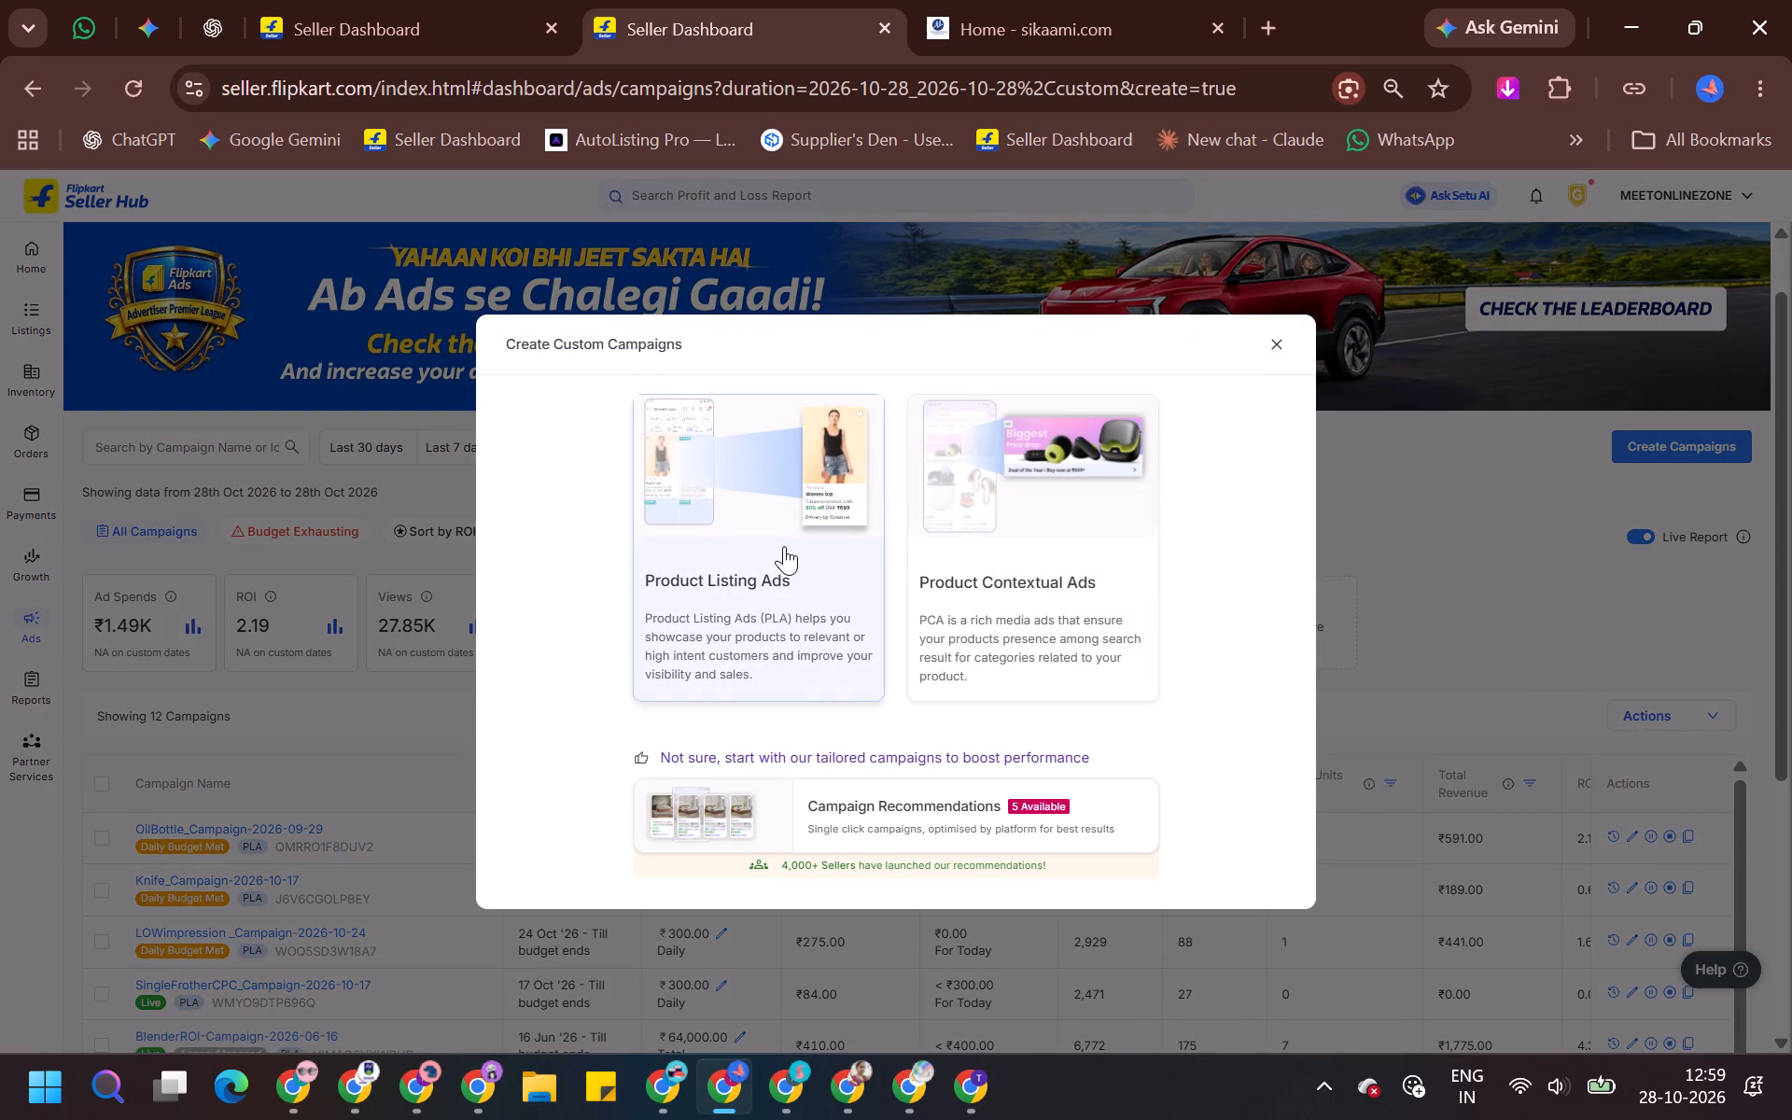
pyautogui.click(784, 546)
pyautogui.scroll(-3, 784, 546)
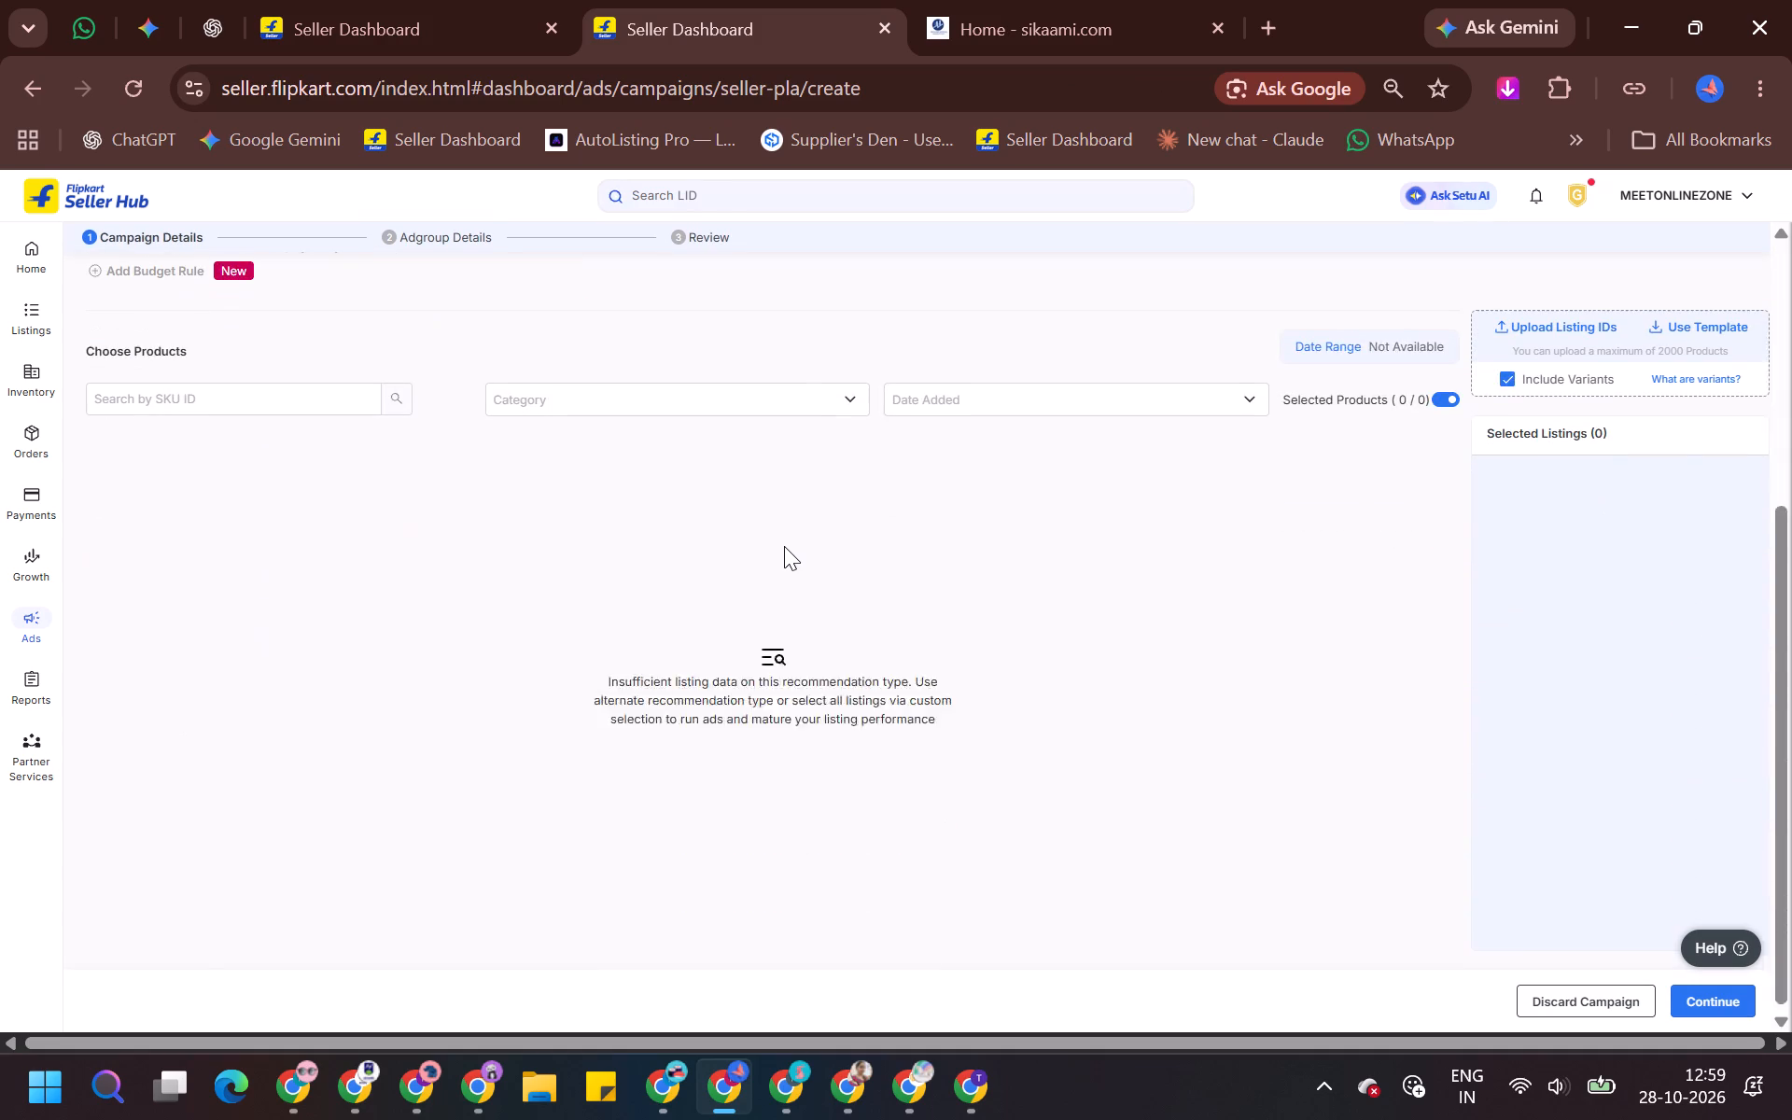
# Replace the PLA prefix of the campaign name so the campaign is called NewTrimmer_Campaign-2026-10-28.
pyautogui.scroll(2, 784, 546)
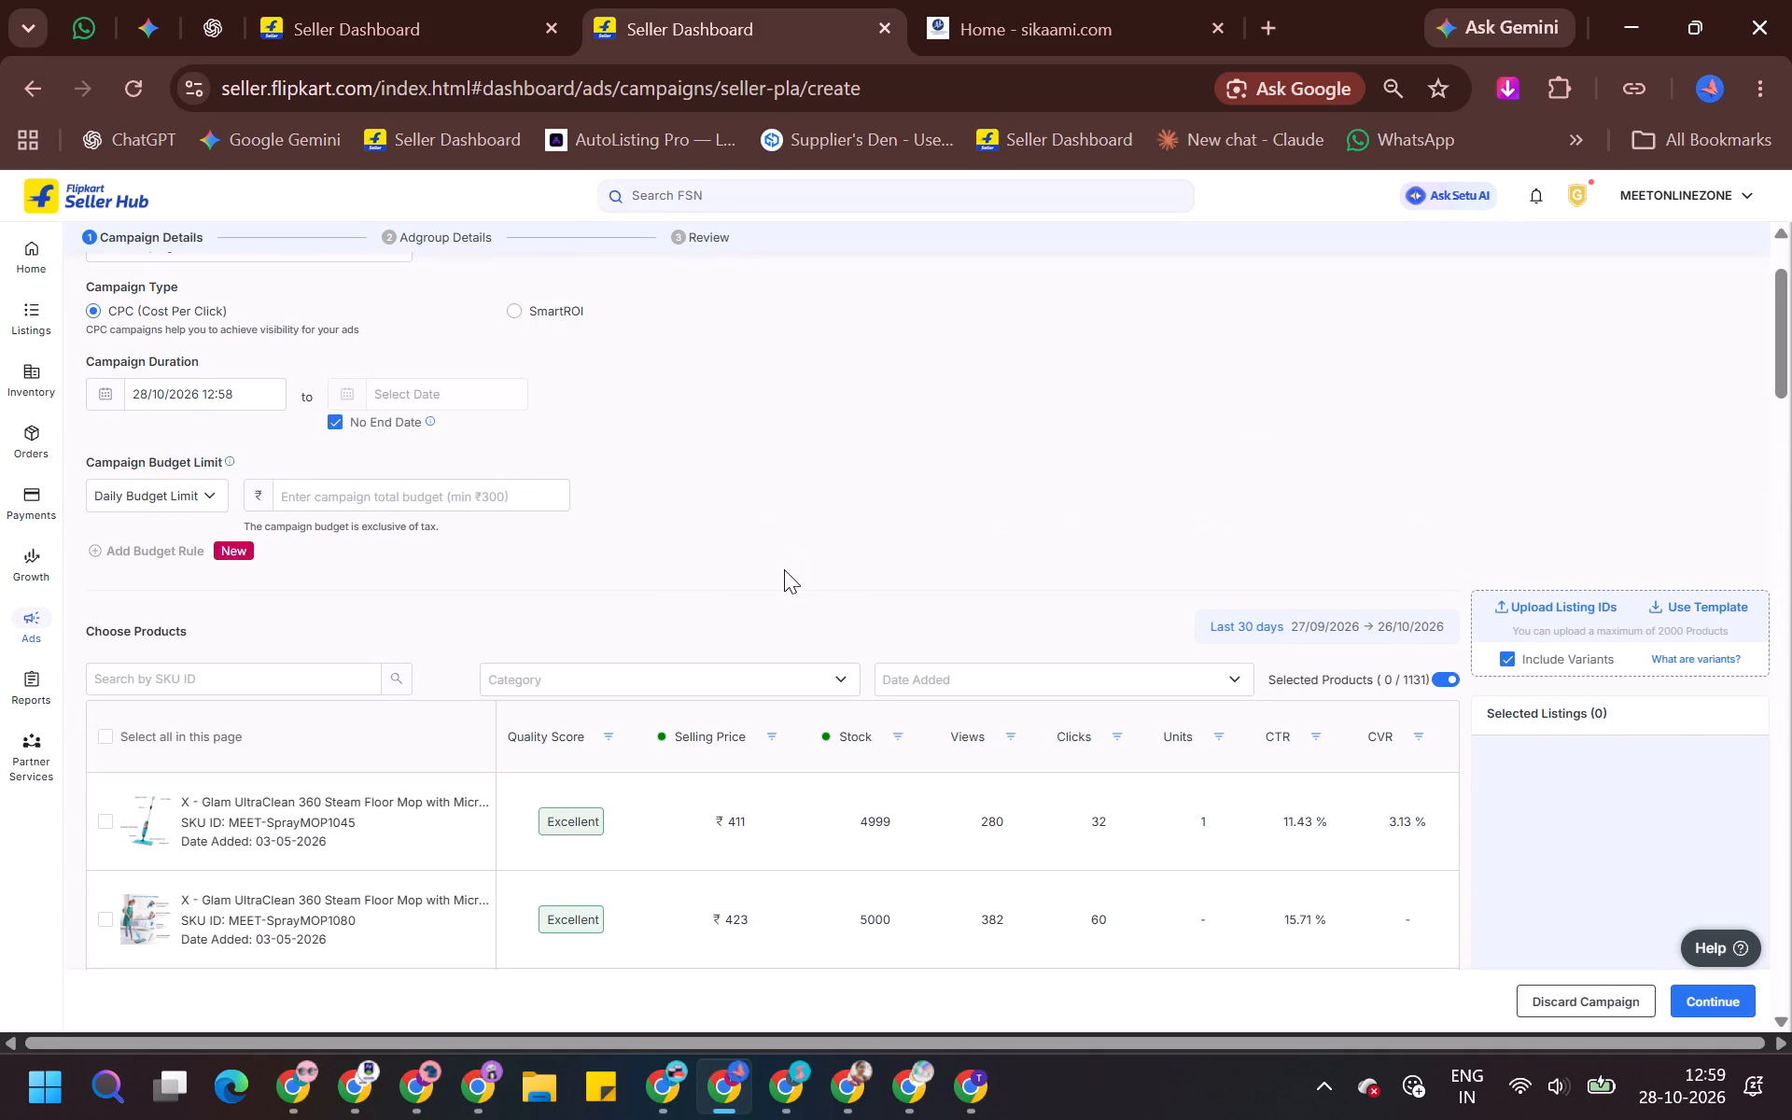
pyautogui.scroll(3, 185, 374)
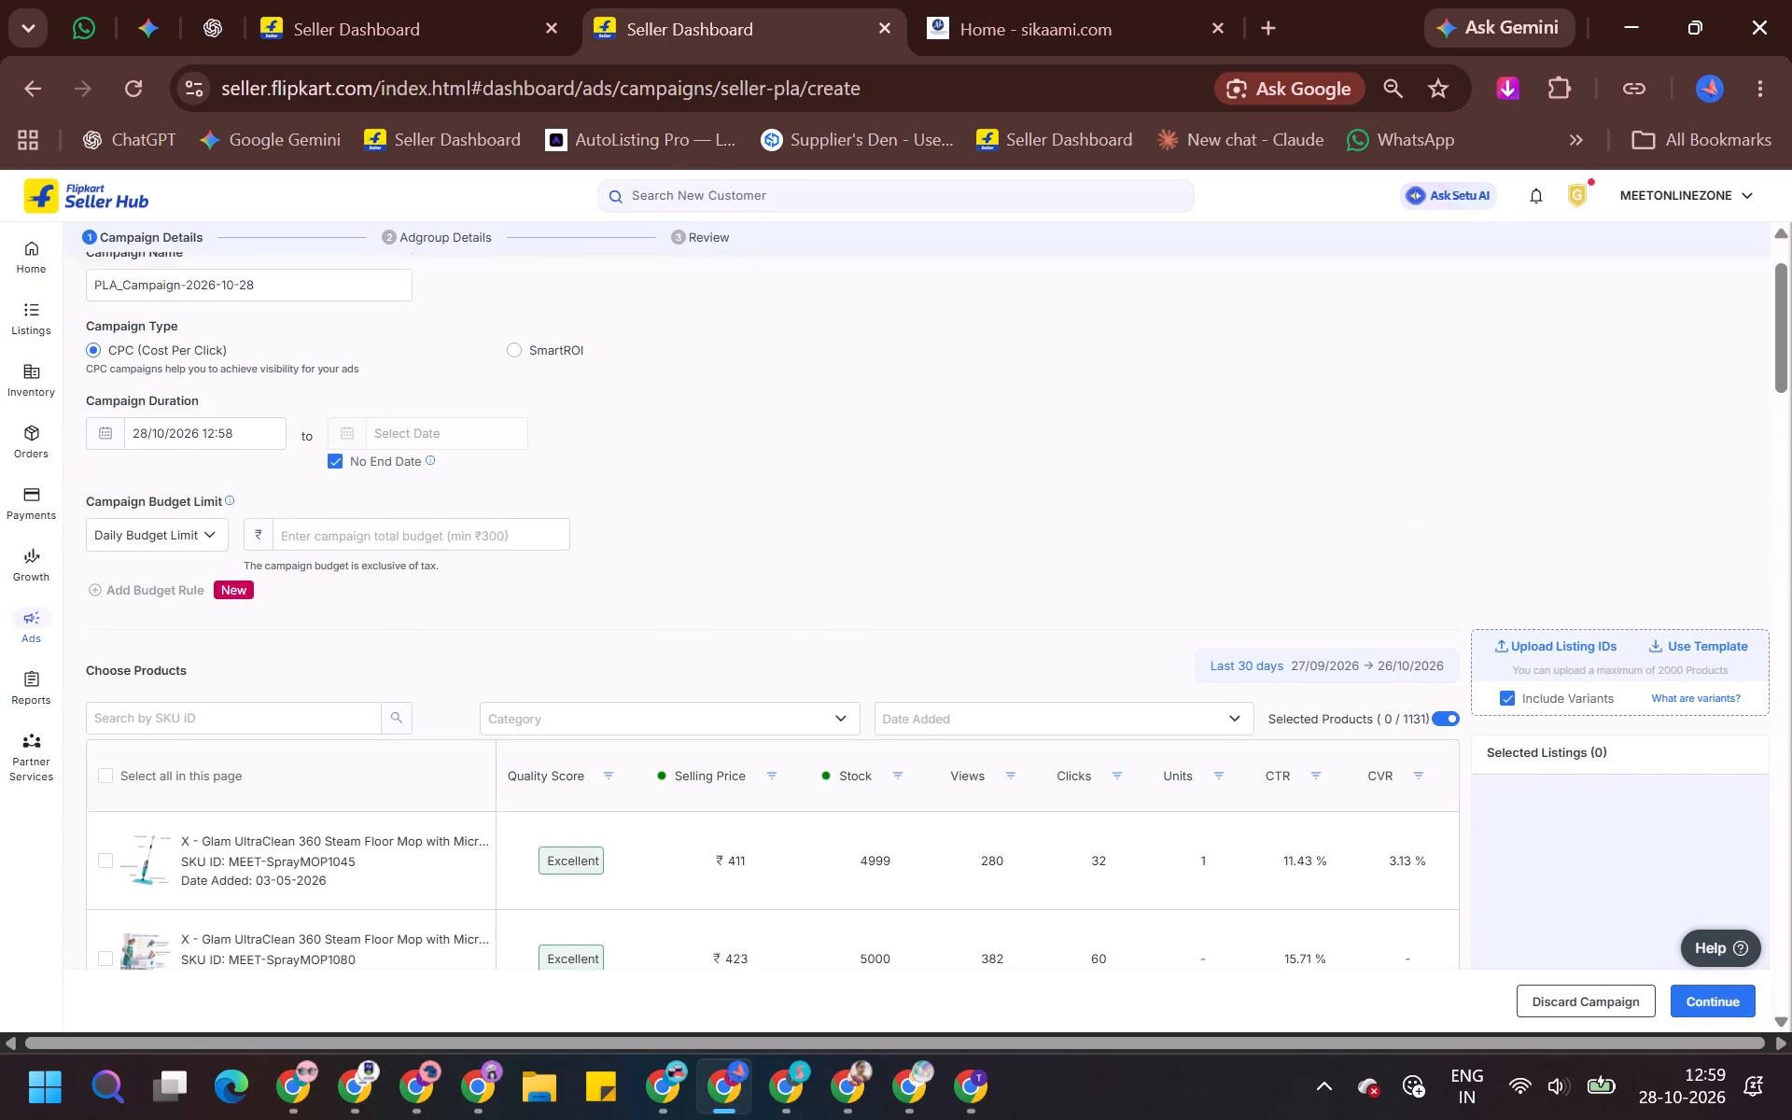
pyautogui.moveTo(113, 382); pyautogui.dragTo(23, 385)
pyautogui.press('BackSpace')
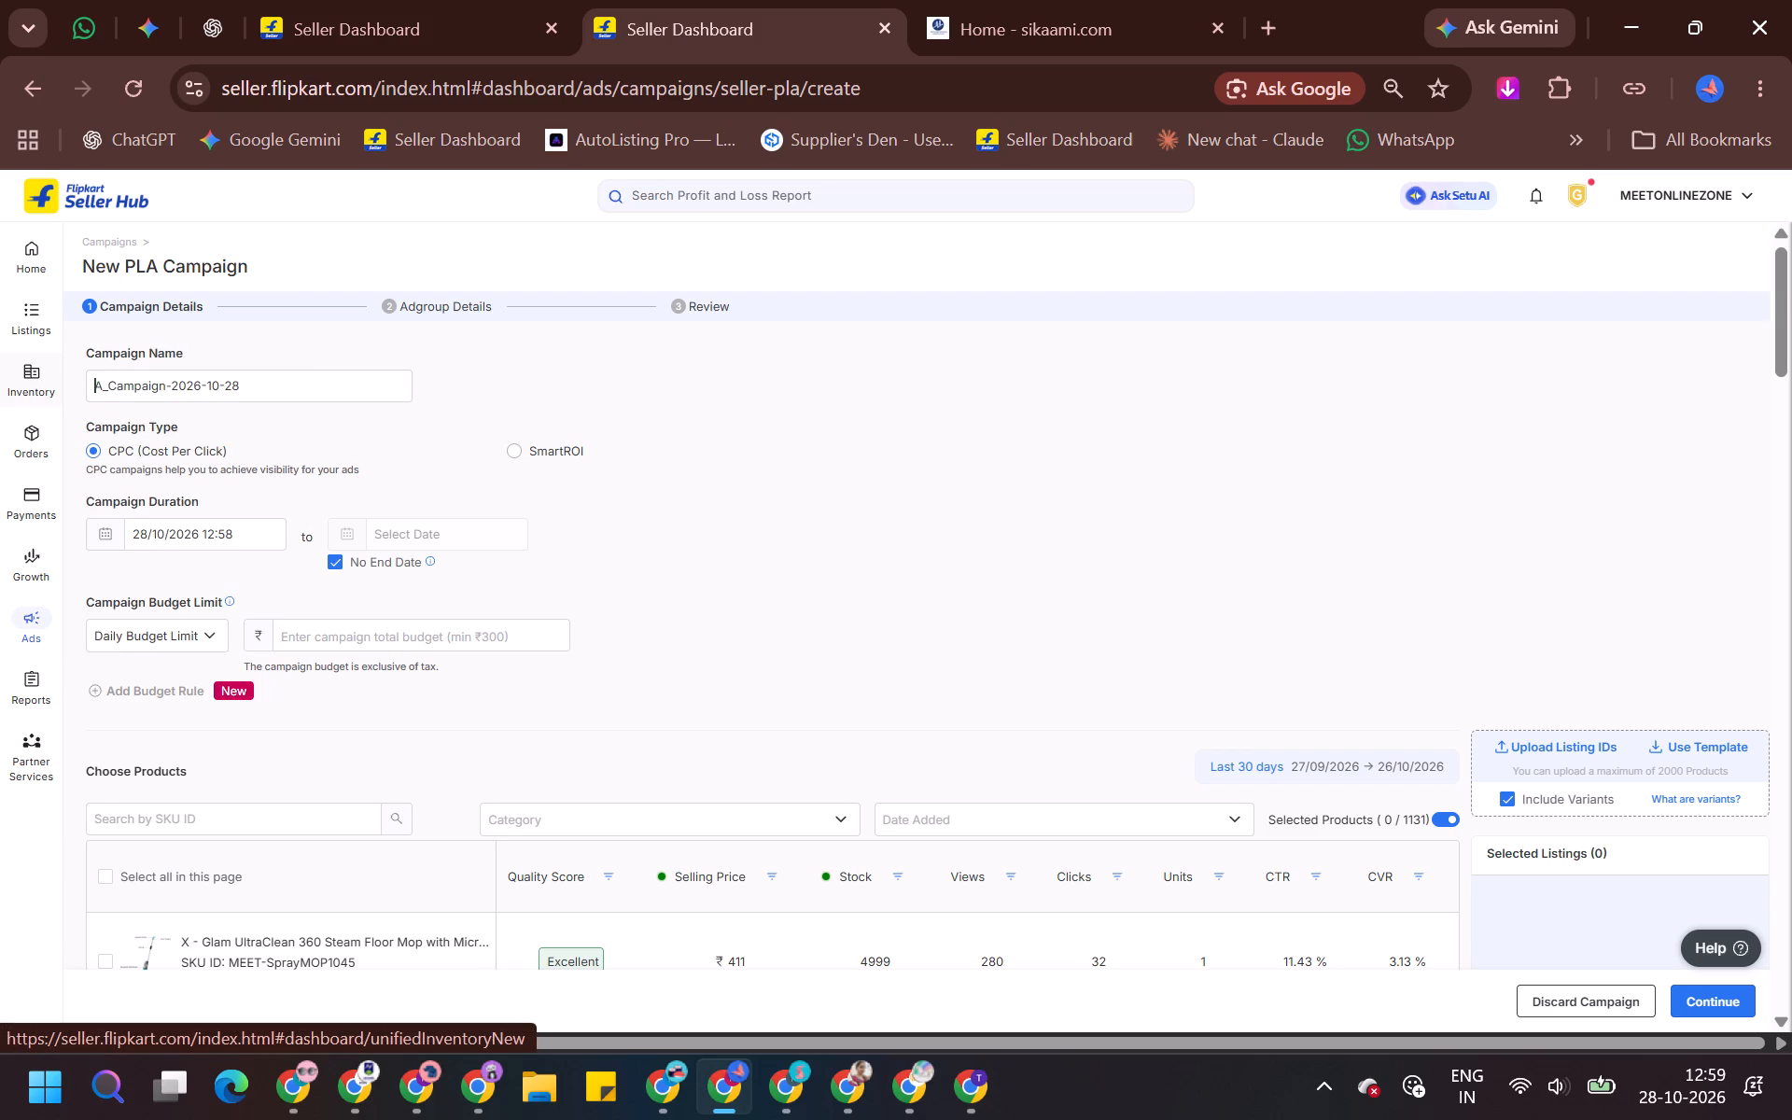
pyautogui.press('Delete')
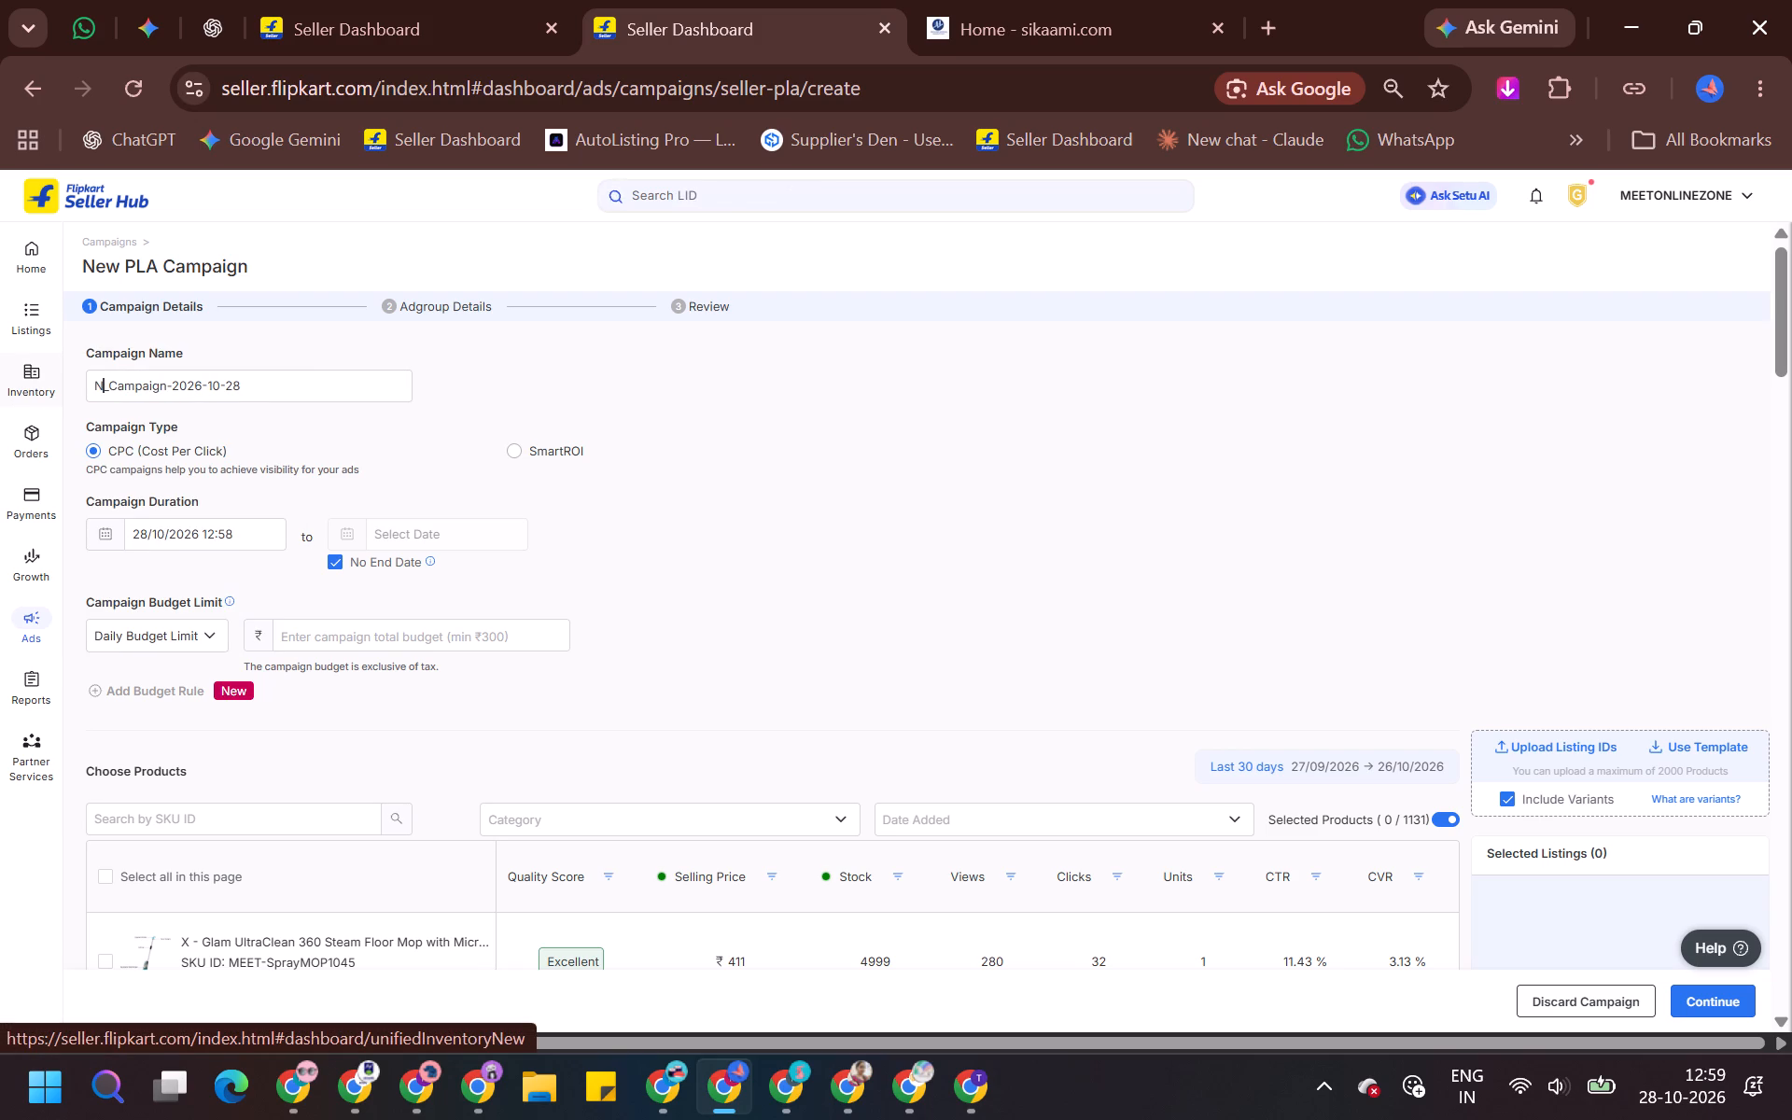
pyautogui.press('BackSpace')
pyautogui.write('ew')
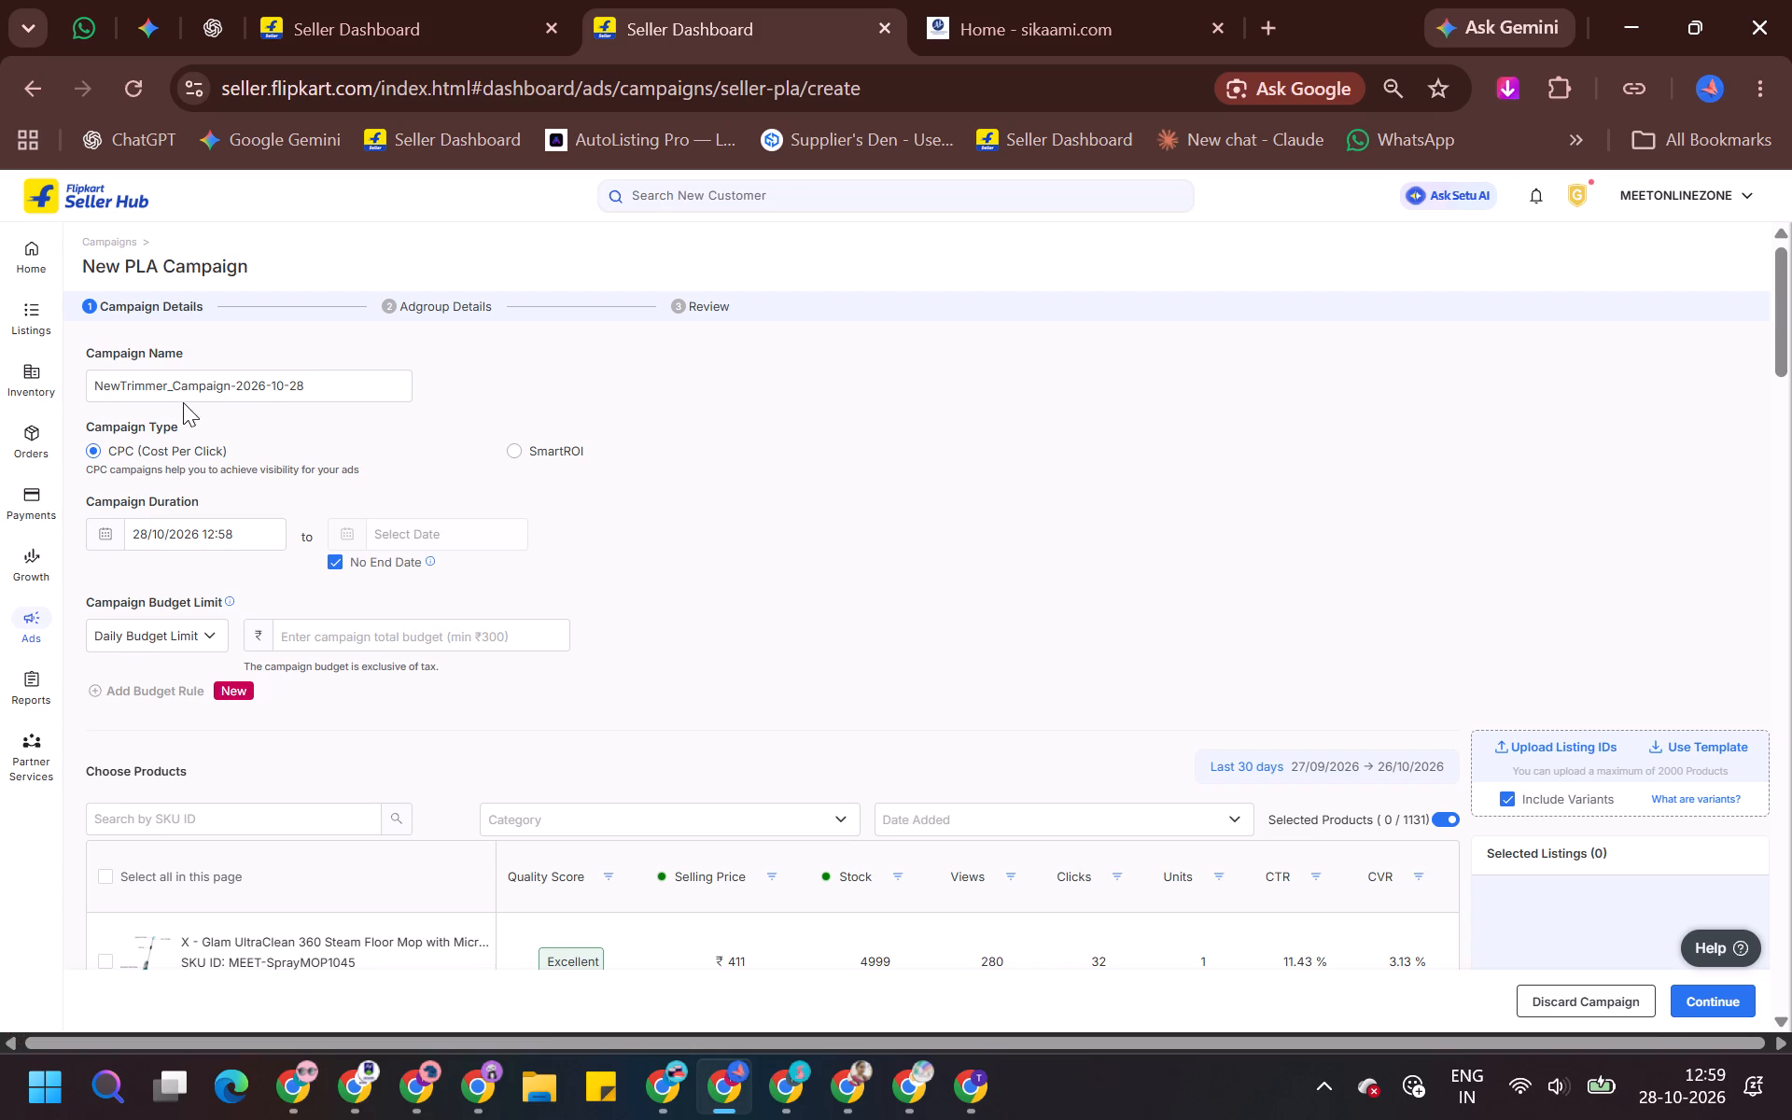
# Set the campaign's daily budget limit to ₹1000.
pyautogui.click(353, 648)
pyautogui.click(586, 447)
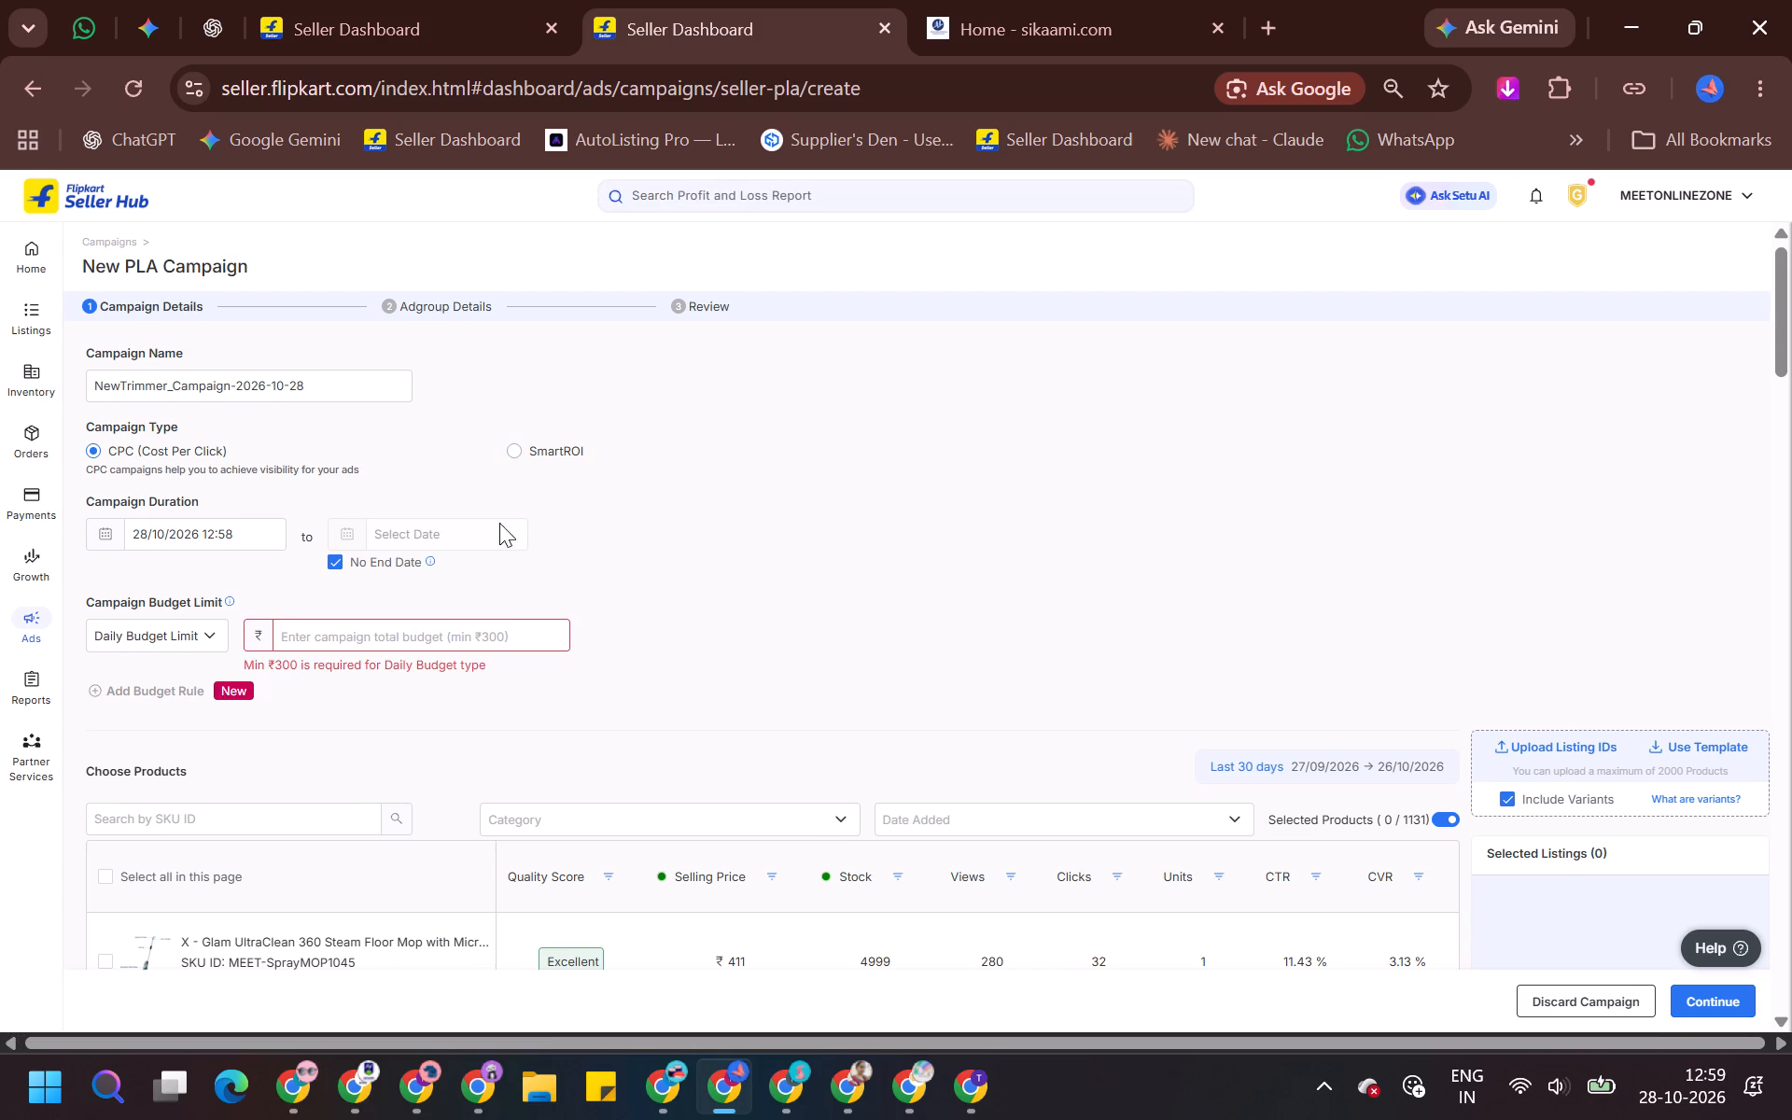
pyautogui.click(380, 635)
pyautogui.click(383, 588)
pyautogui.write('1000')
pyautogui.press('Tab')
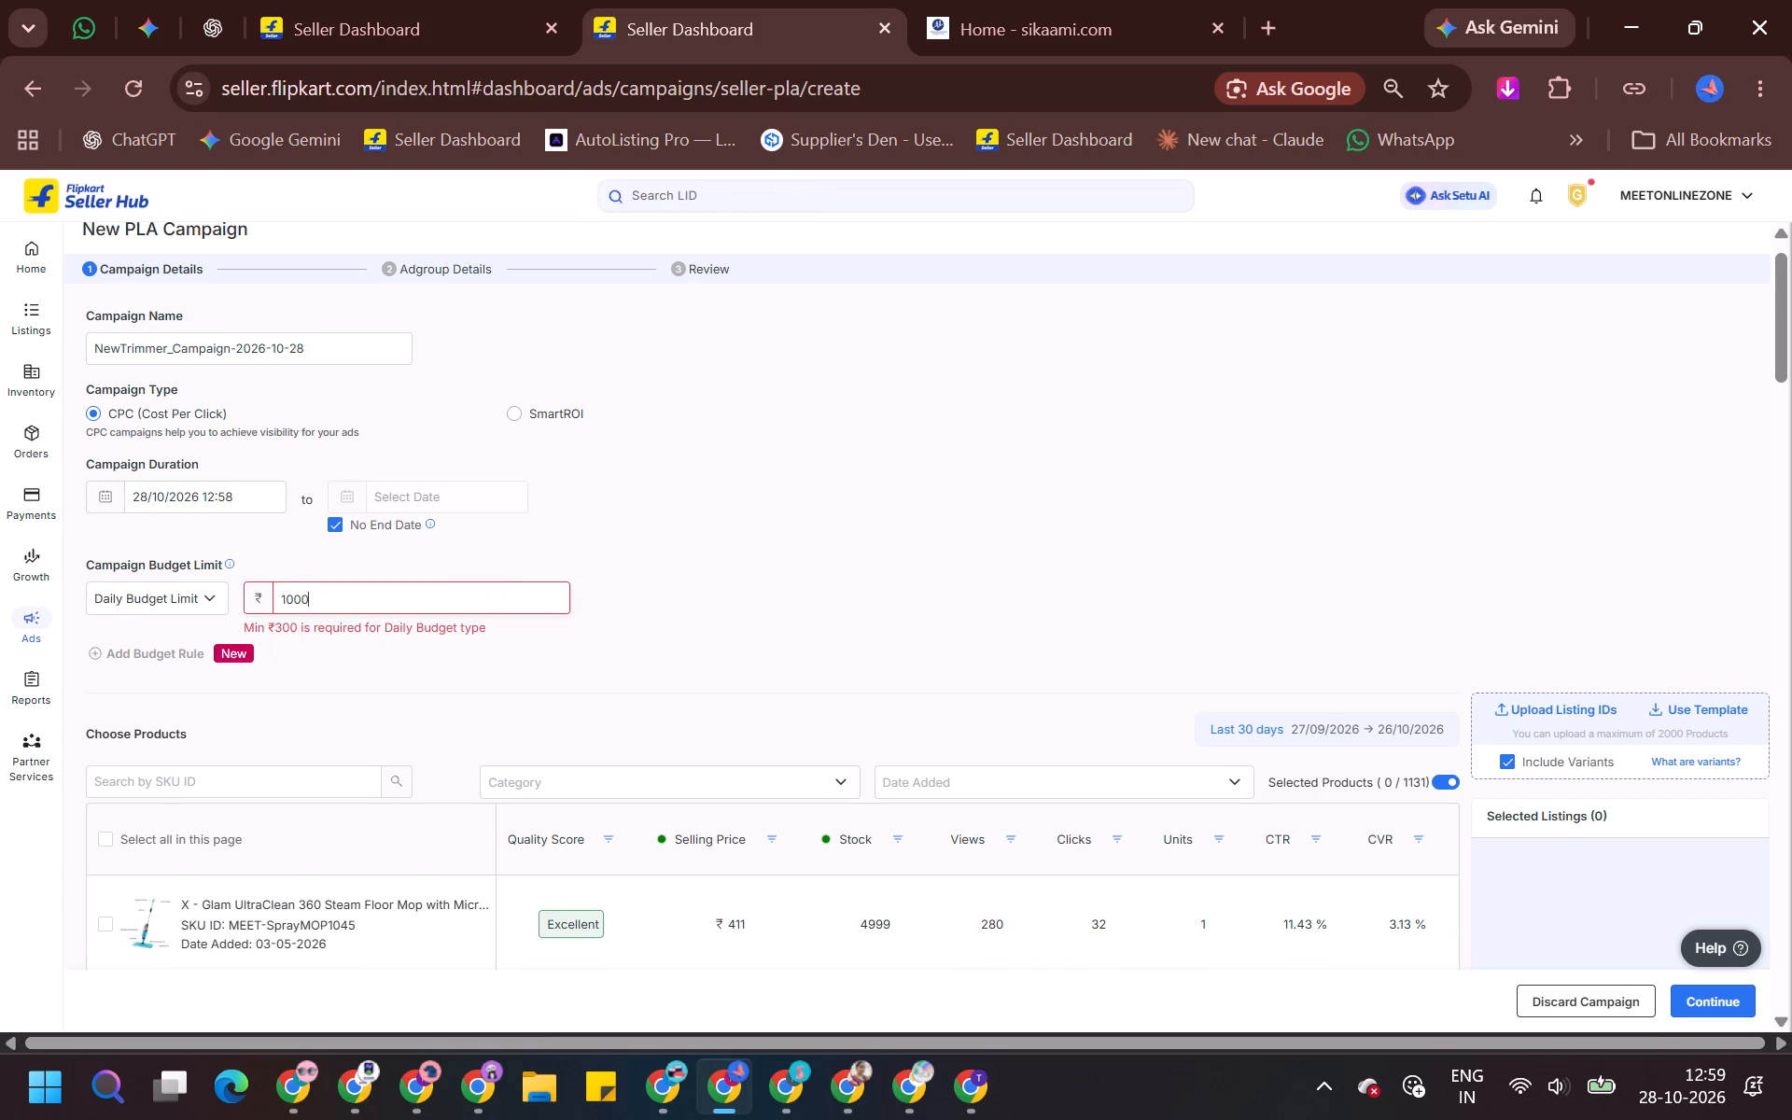
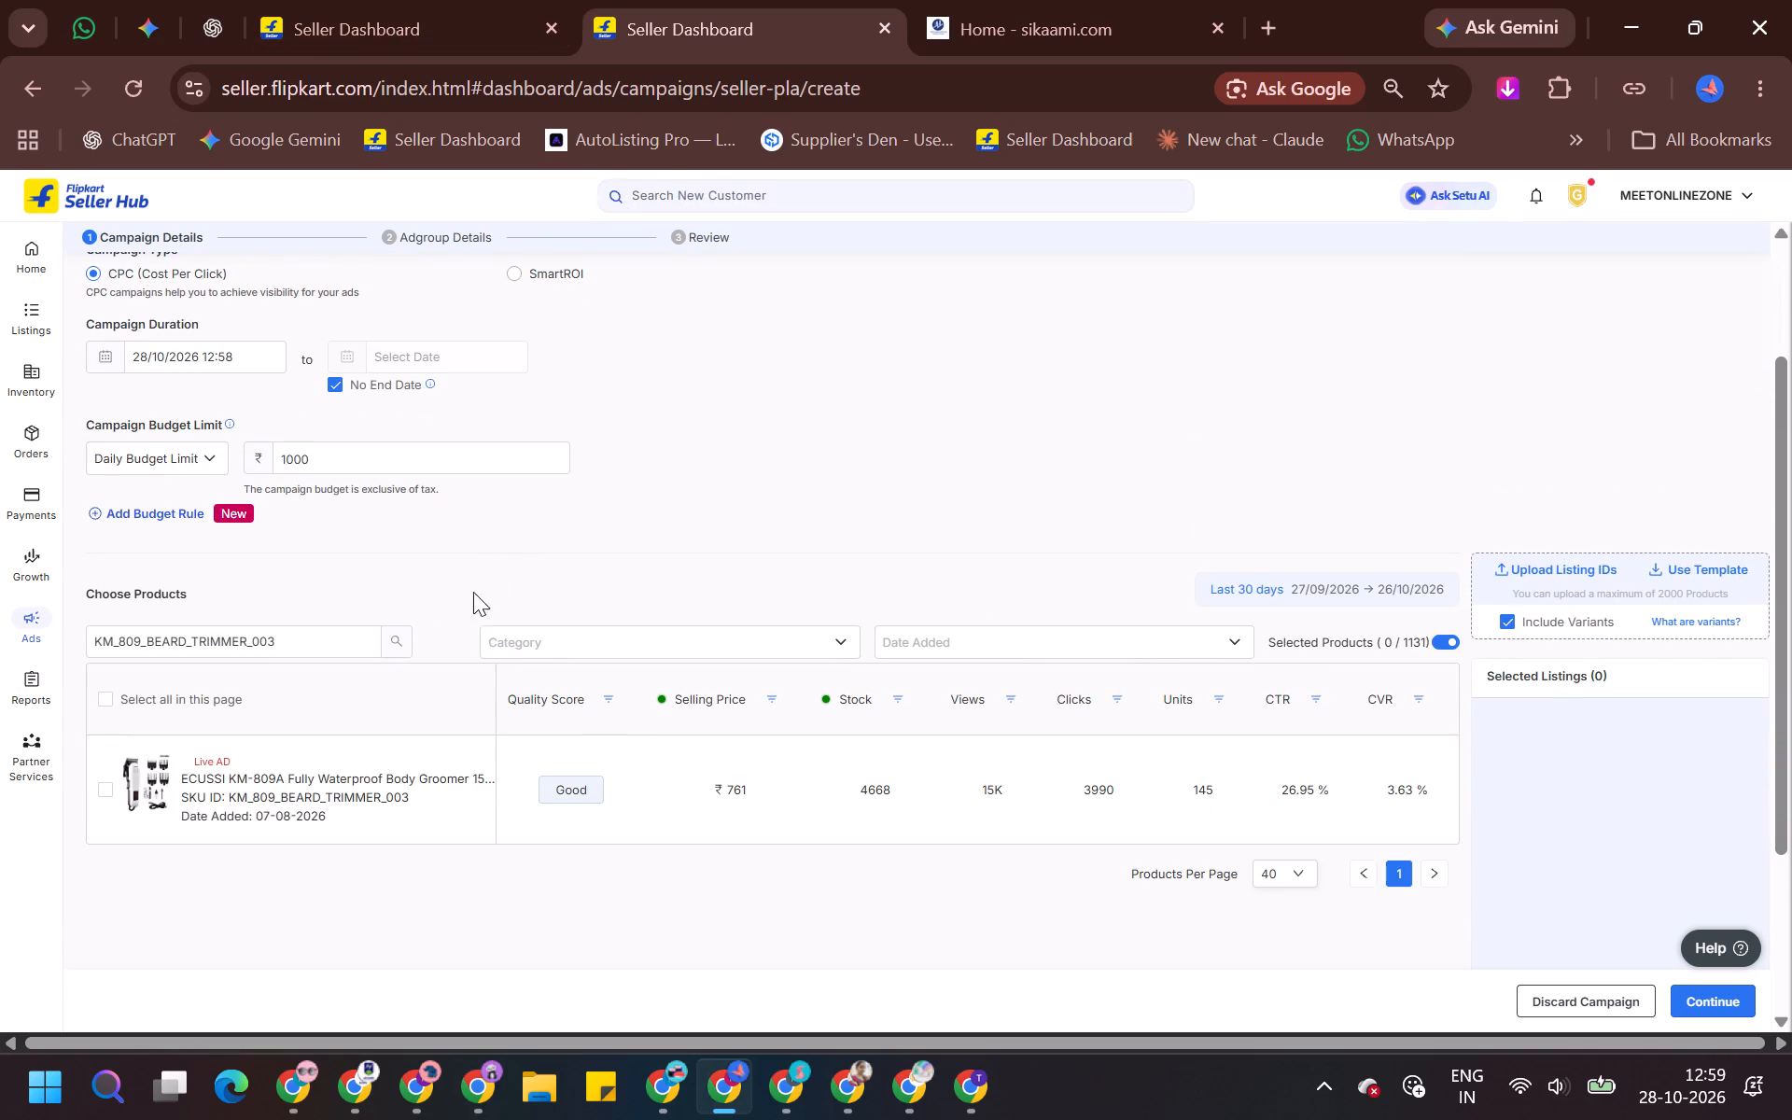
# Open the Ads Campaign Manager in a separate browser tab placed before the campaign creation tab, and go to its campaign list.
pyautogui.click(460, 0)
pyautogui.click(792, 0)
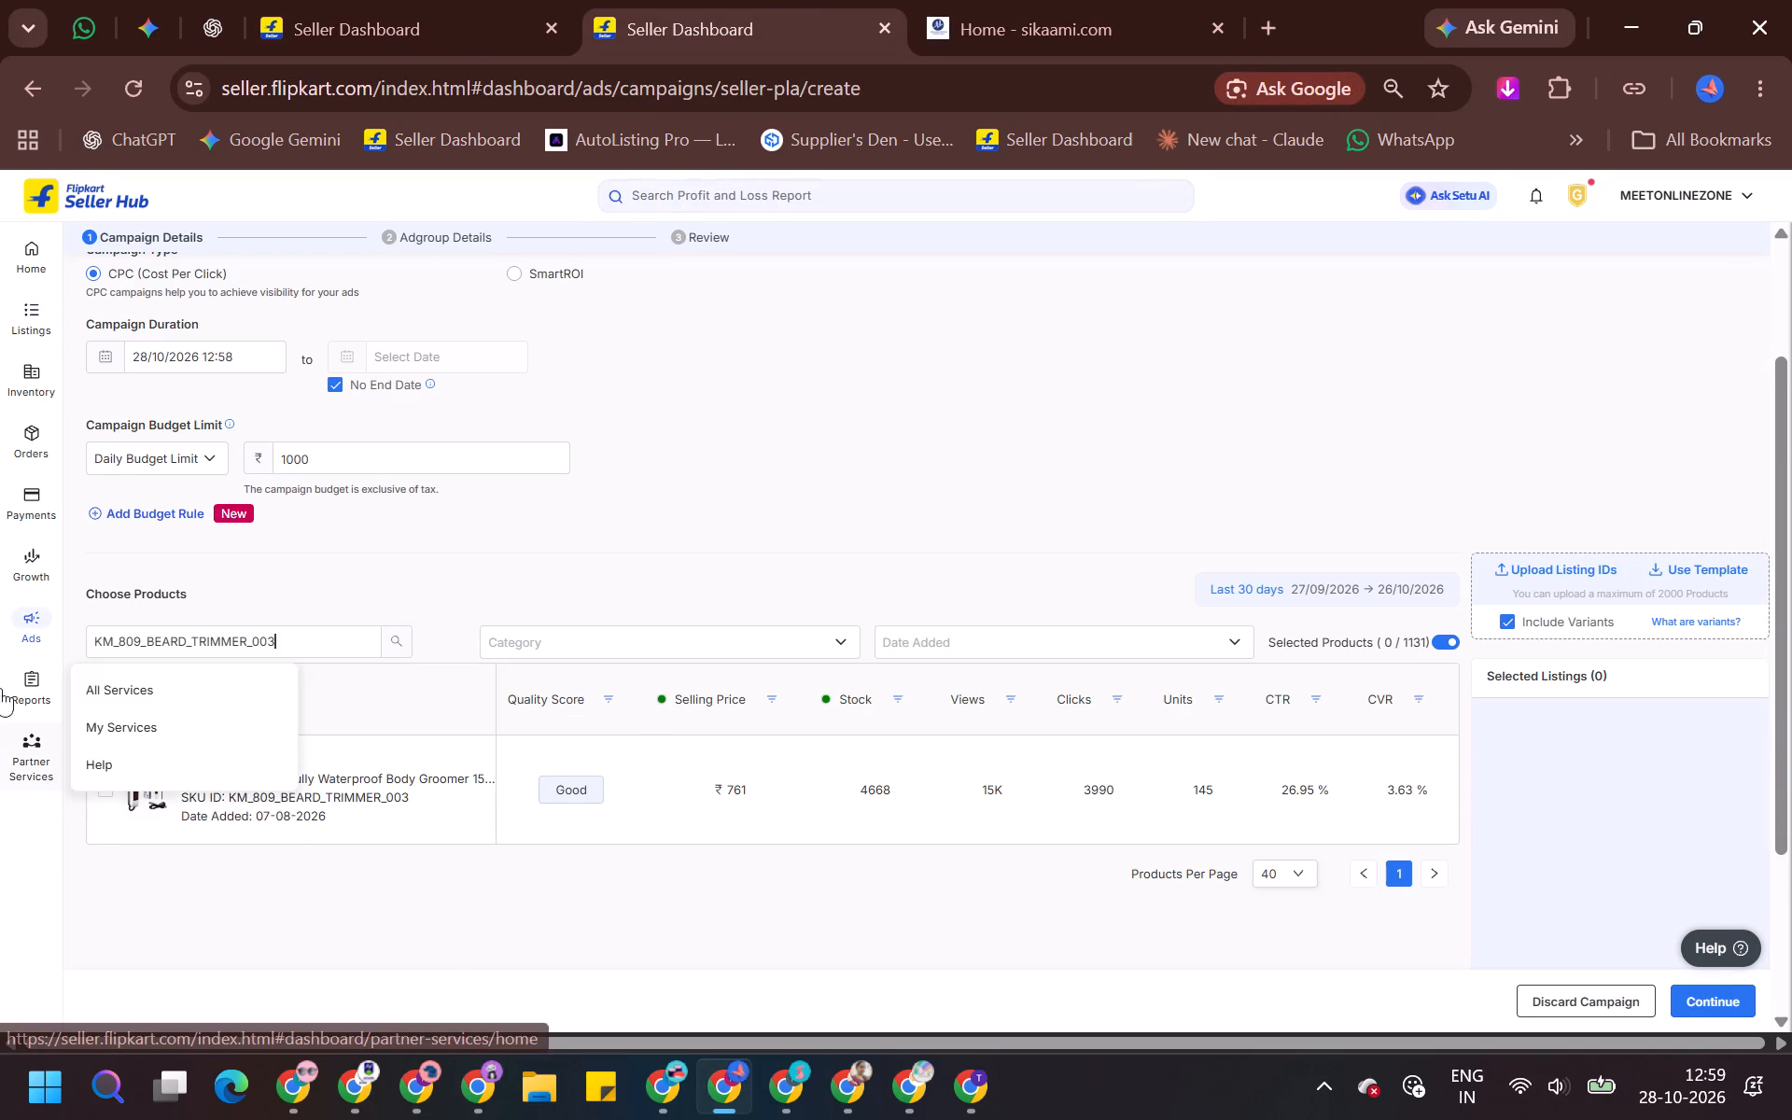
pyautogui.rightClick(20, 635)
pyautogui.click(97, 683)
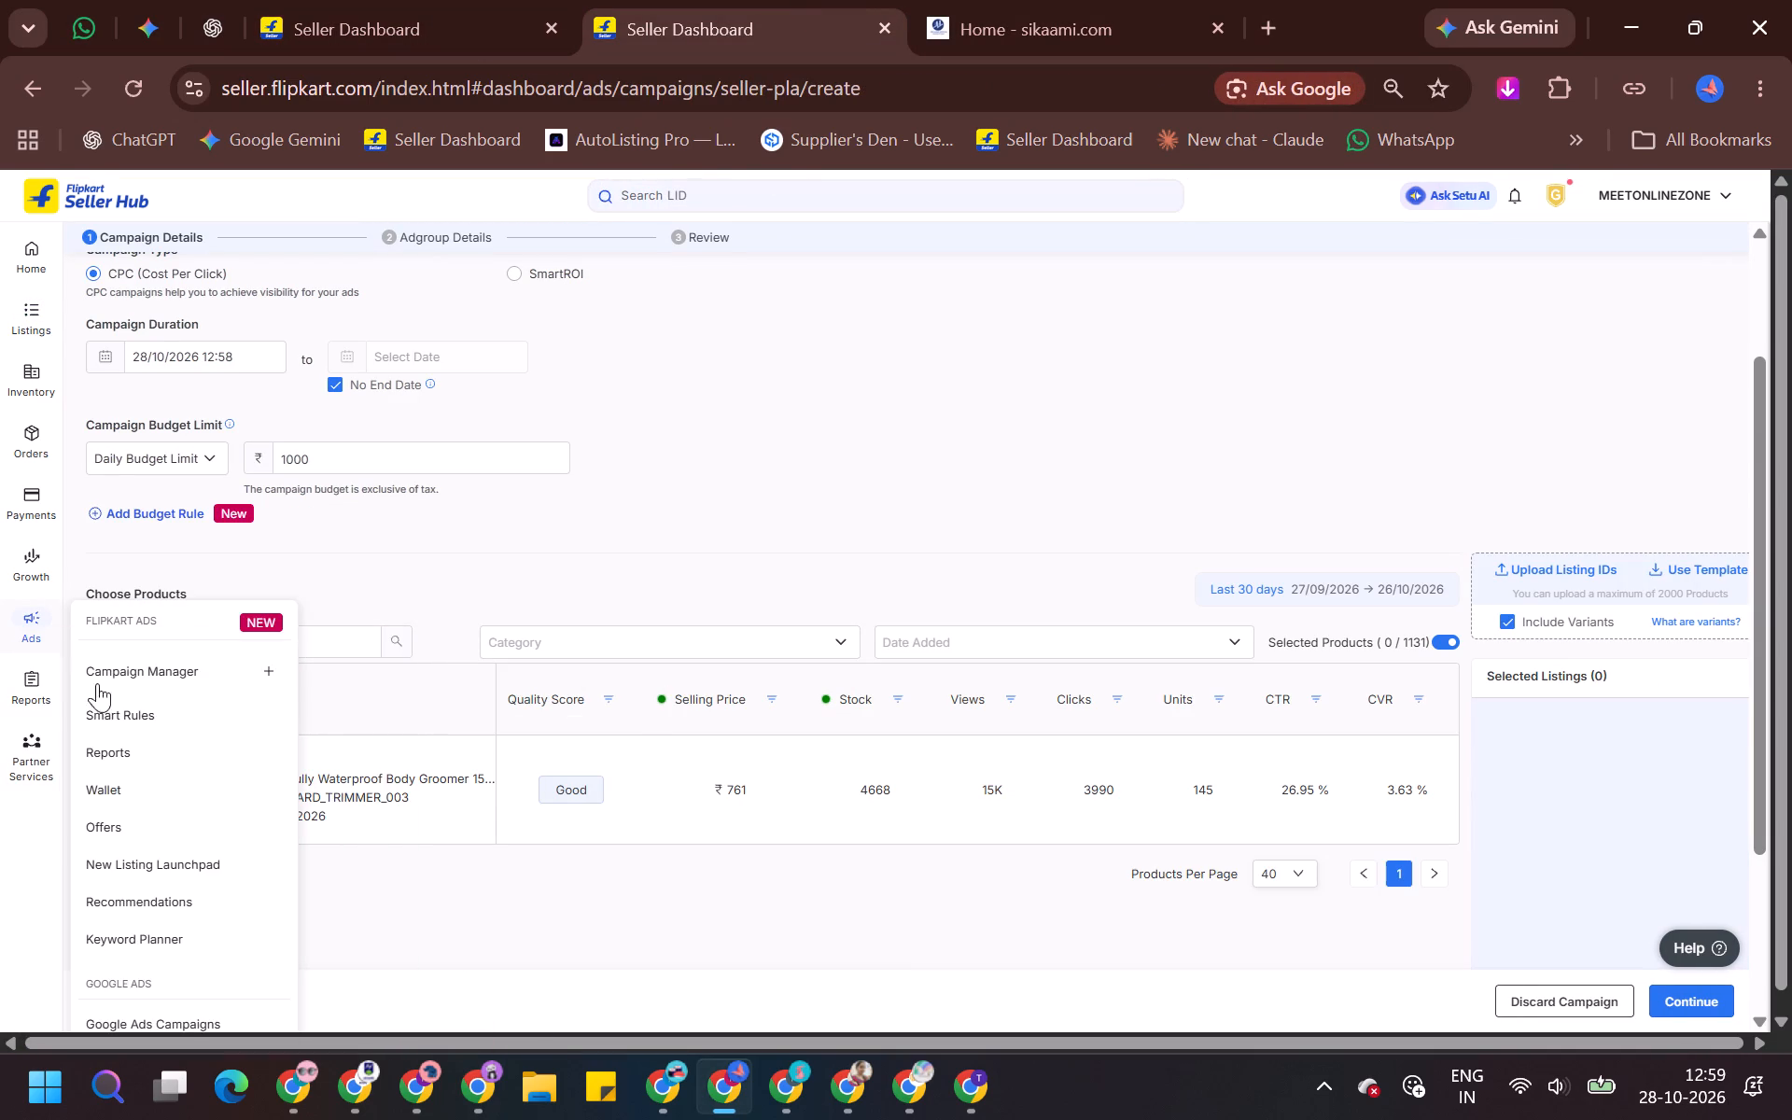
pyautogui.click(1004, 0)
pyautogui.moveTo(959, 0); pyautogui.dragTo(773, 0)
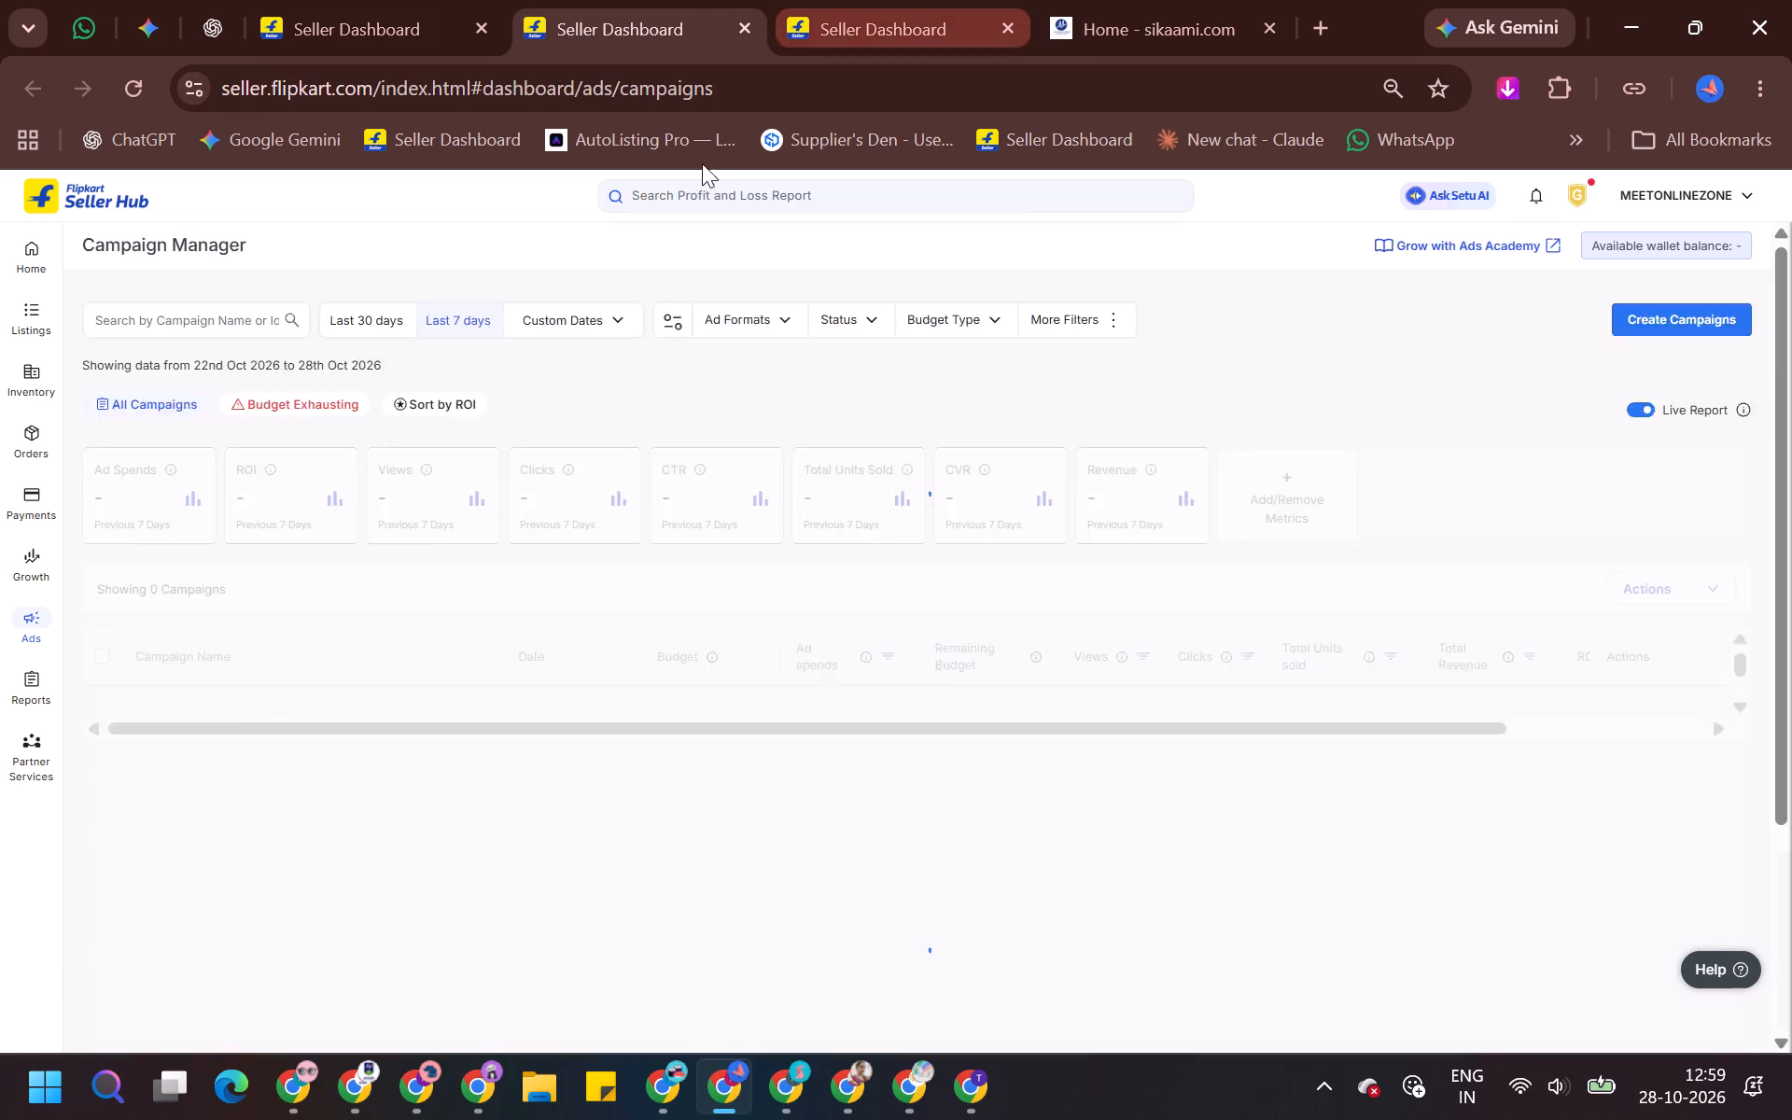
pyautogui.scroll(-4, 617, 562)
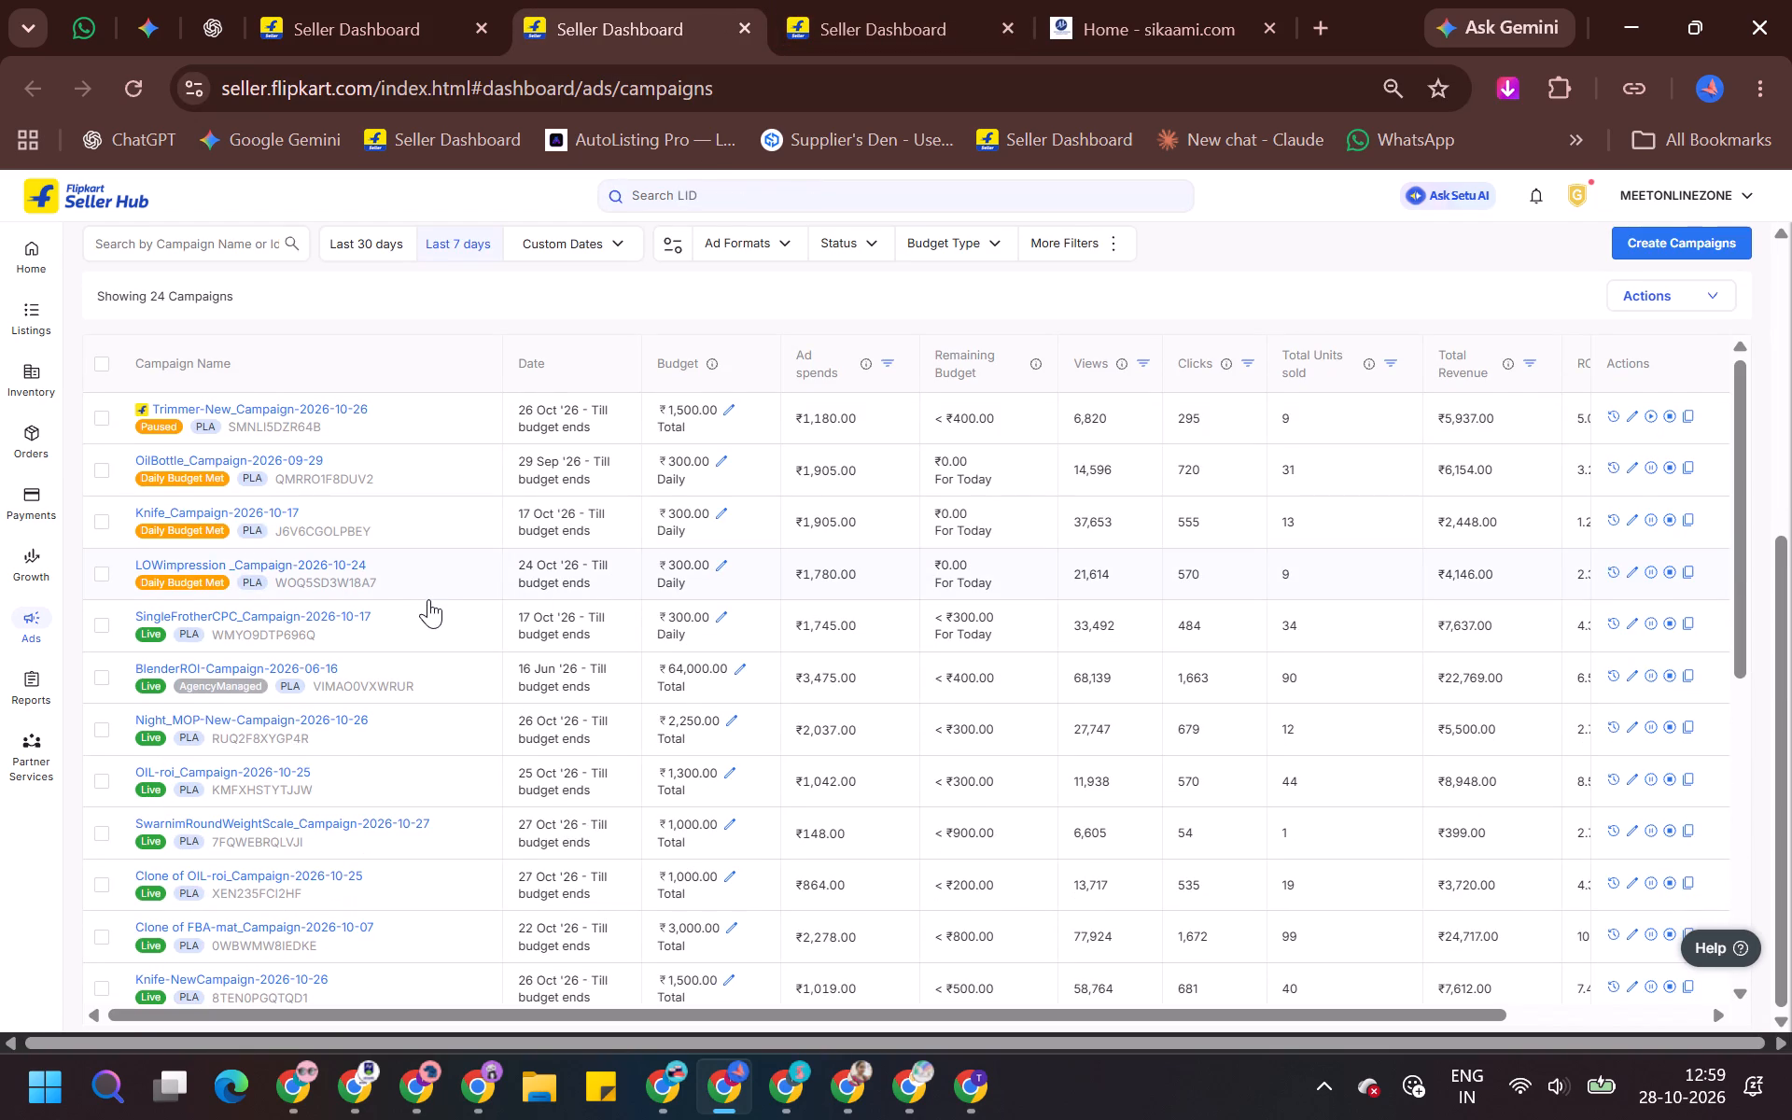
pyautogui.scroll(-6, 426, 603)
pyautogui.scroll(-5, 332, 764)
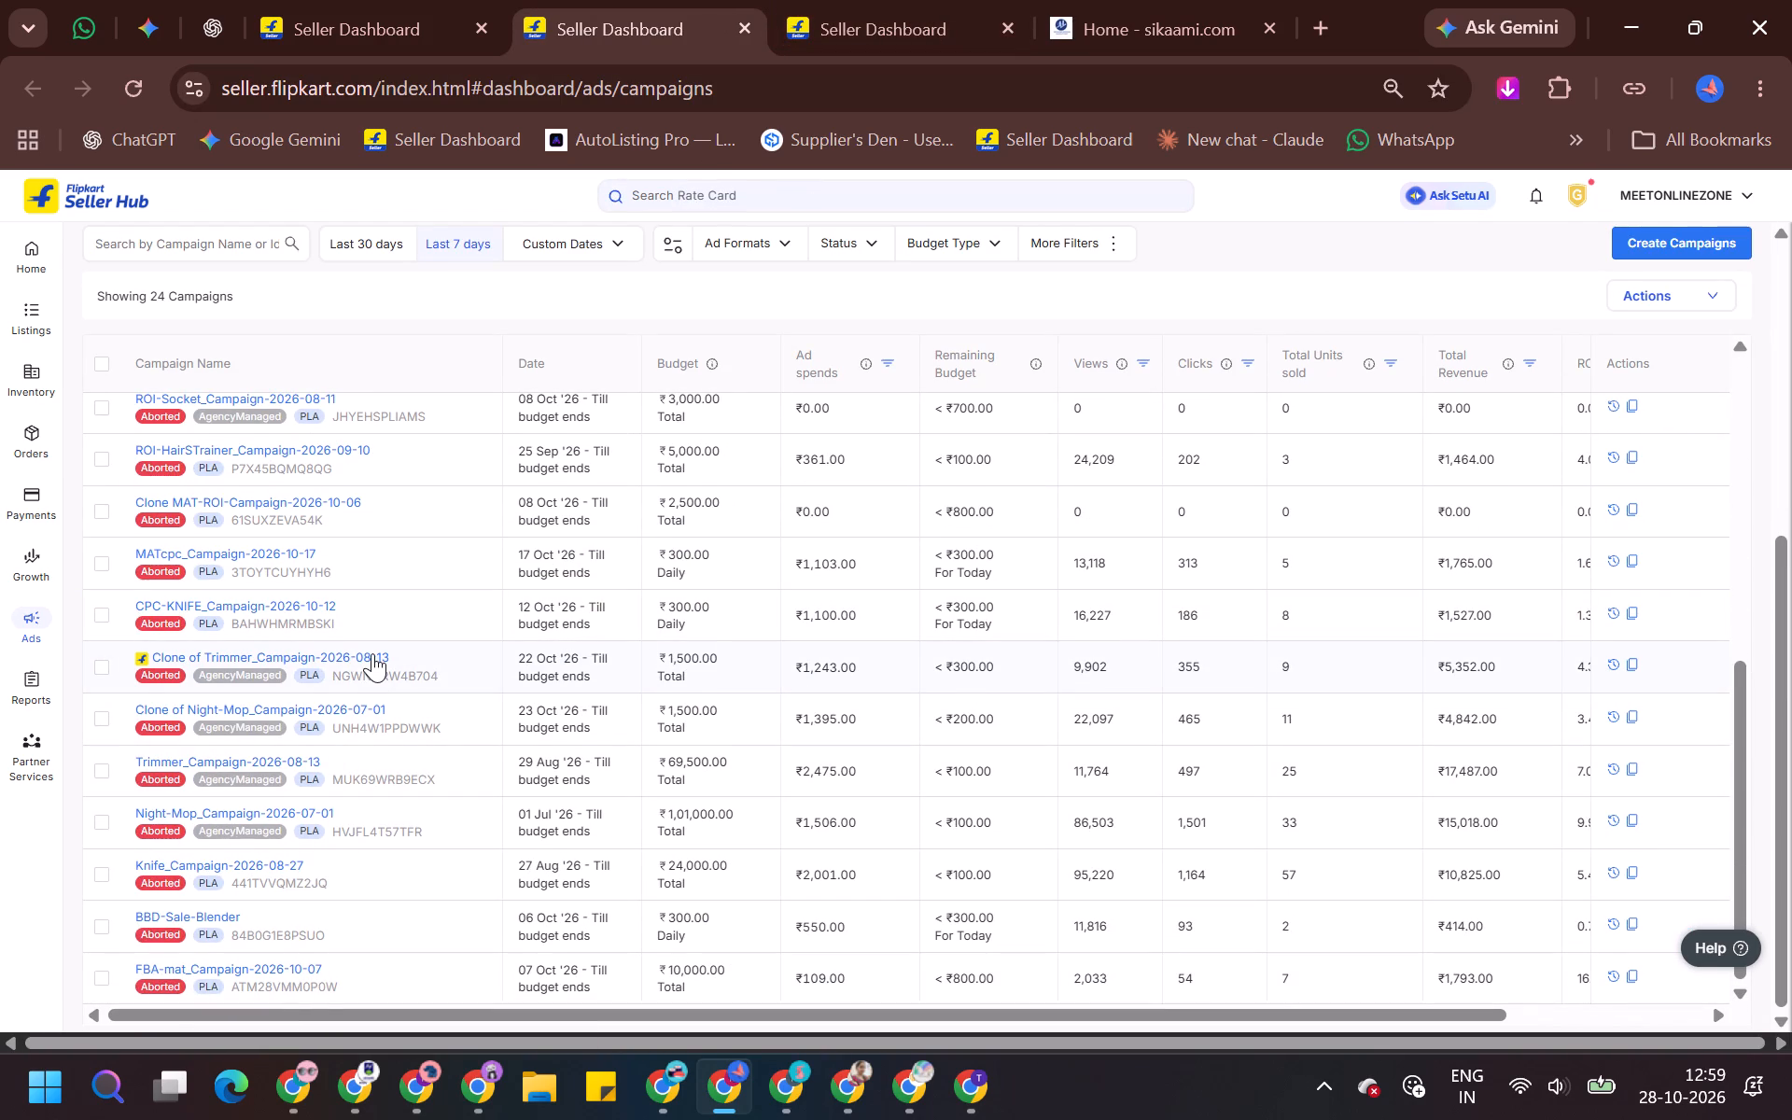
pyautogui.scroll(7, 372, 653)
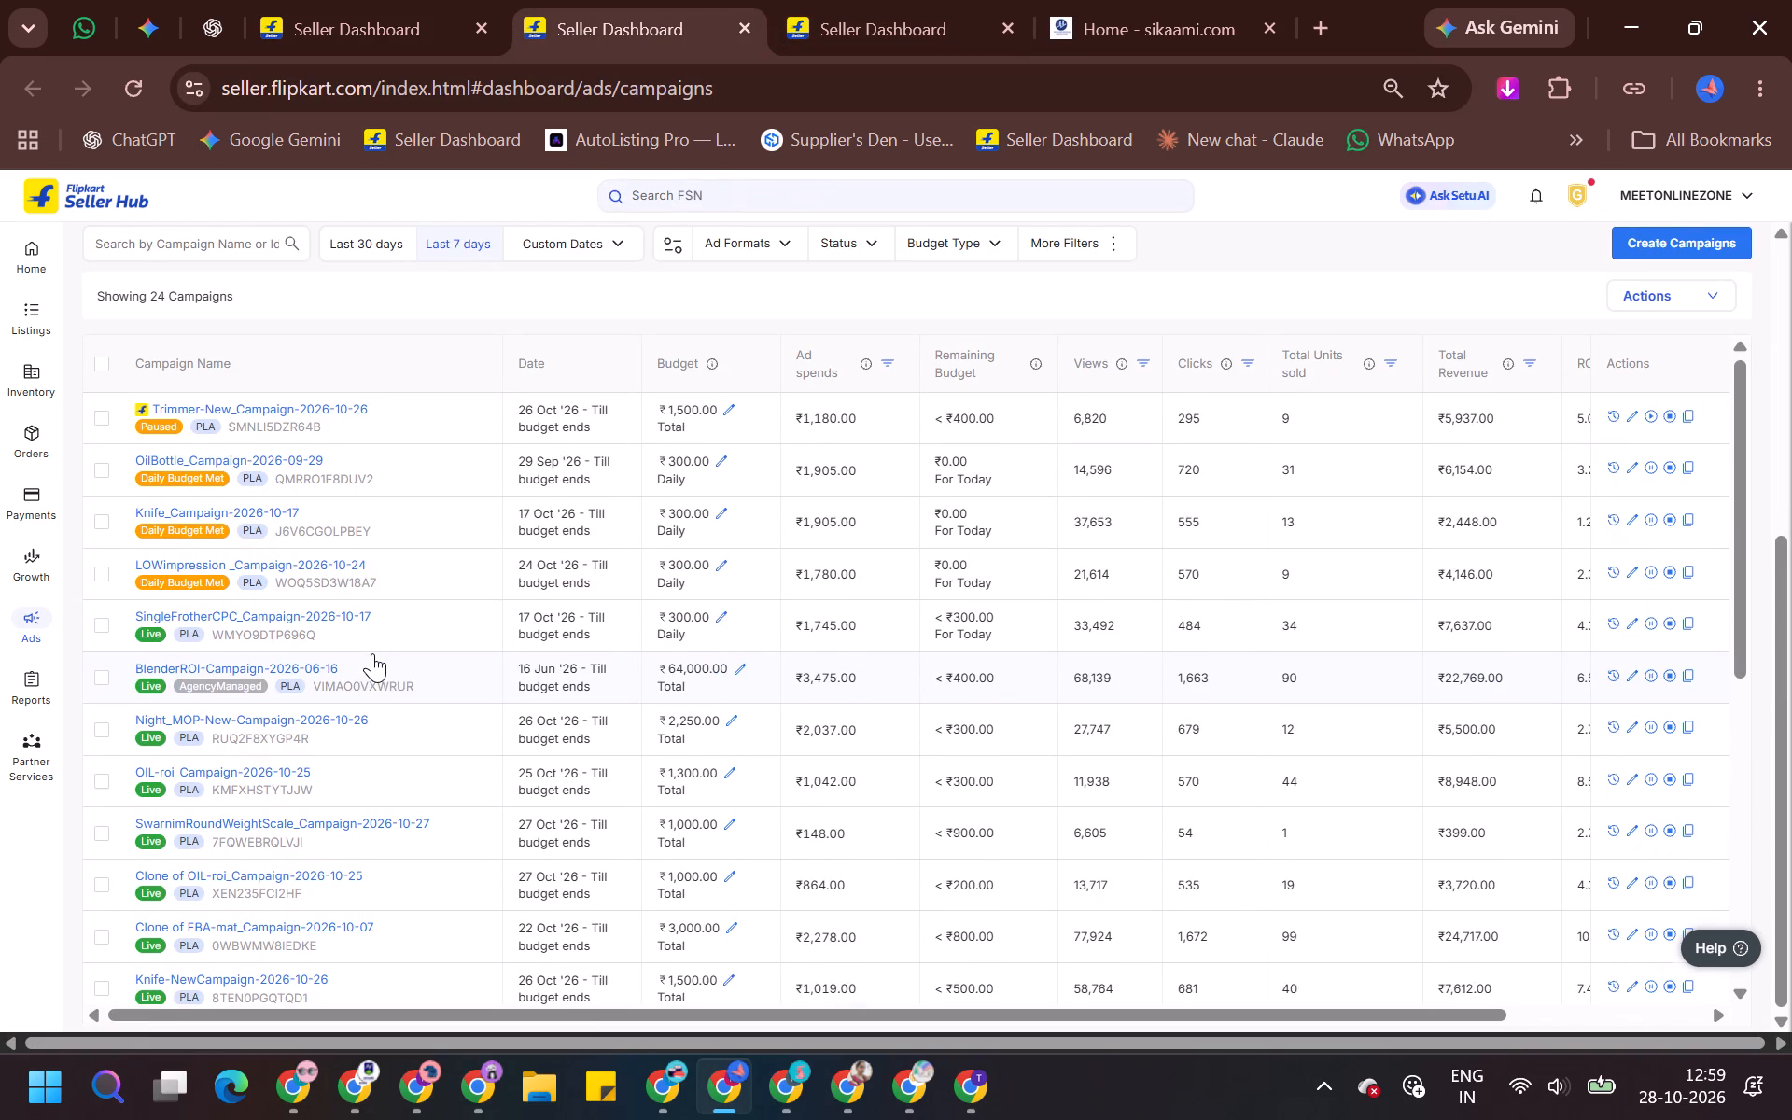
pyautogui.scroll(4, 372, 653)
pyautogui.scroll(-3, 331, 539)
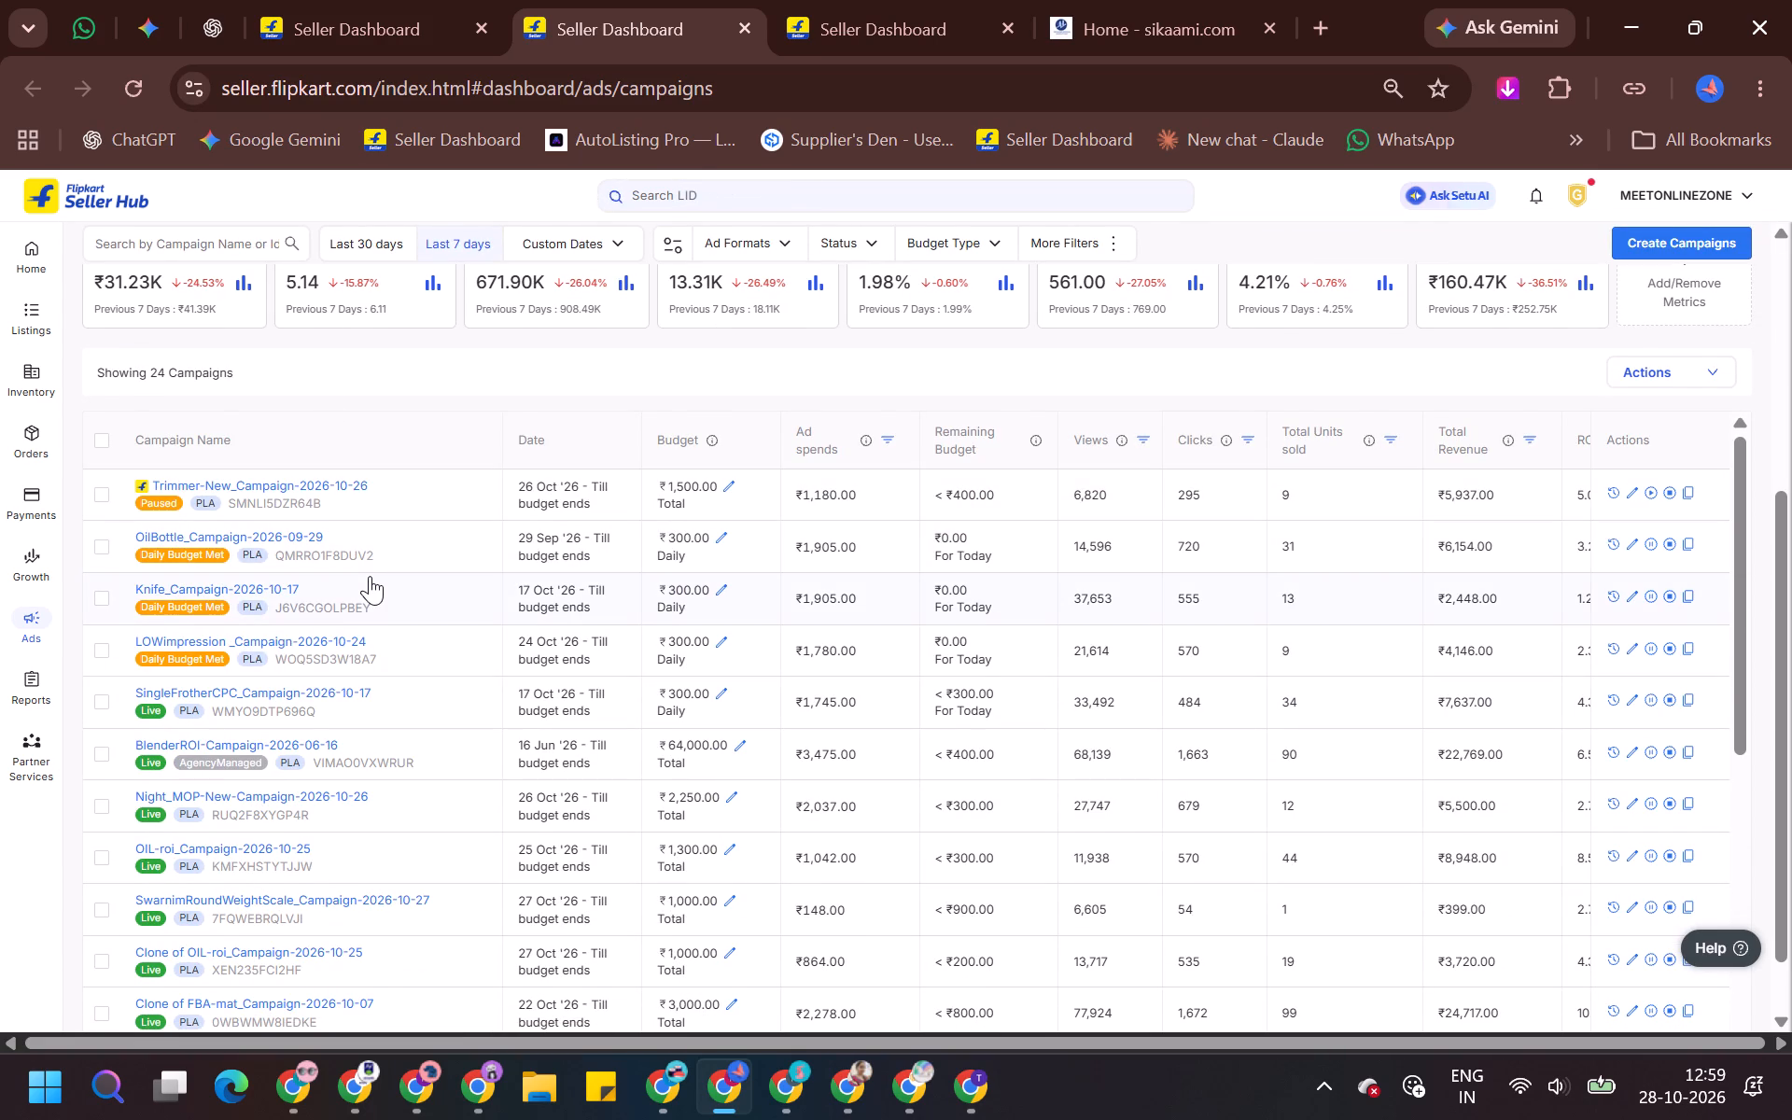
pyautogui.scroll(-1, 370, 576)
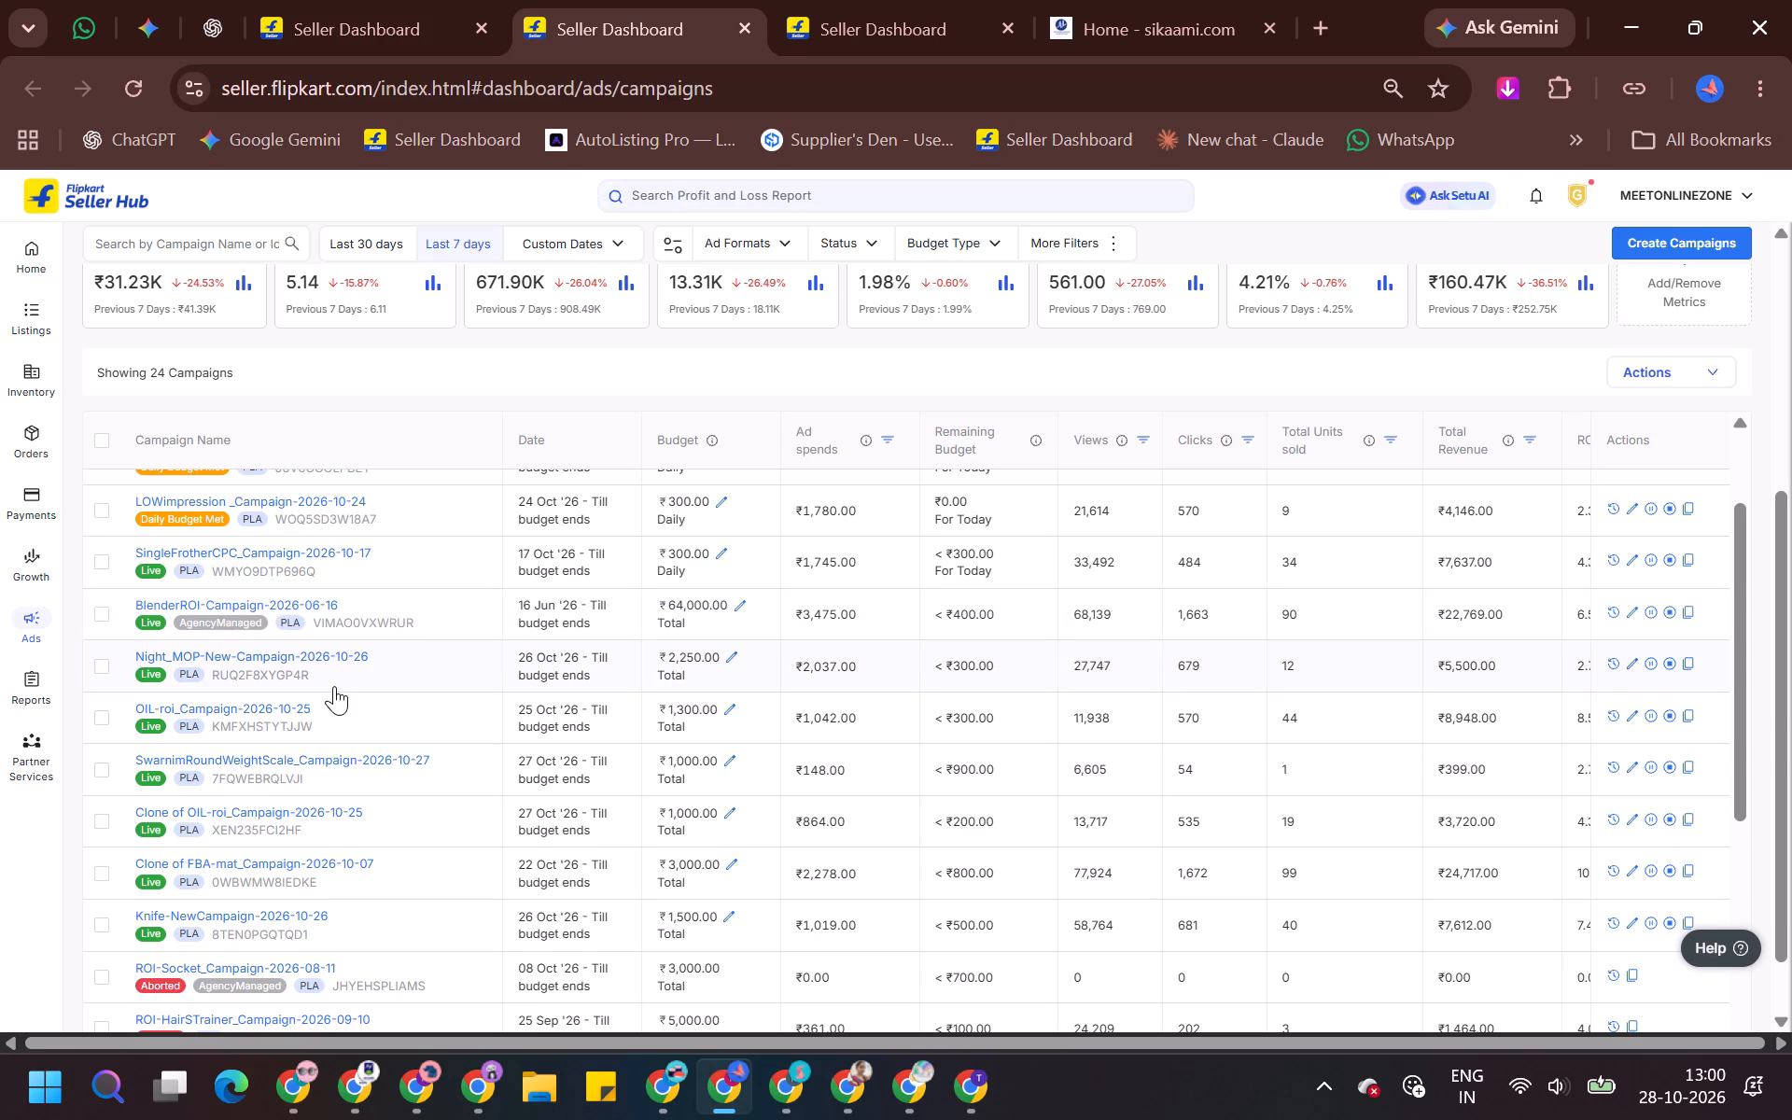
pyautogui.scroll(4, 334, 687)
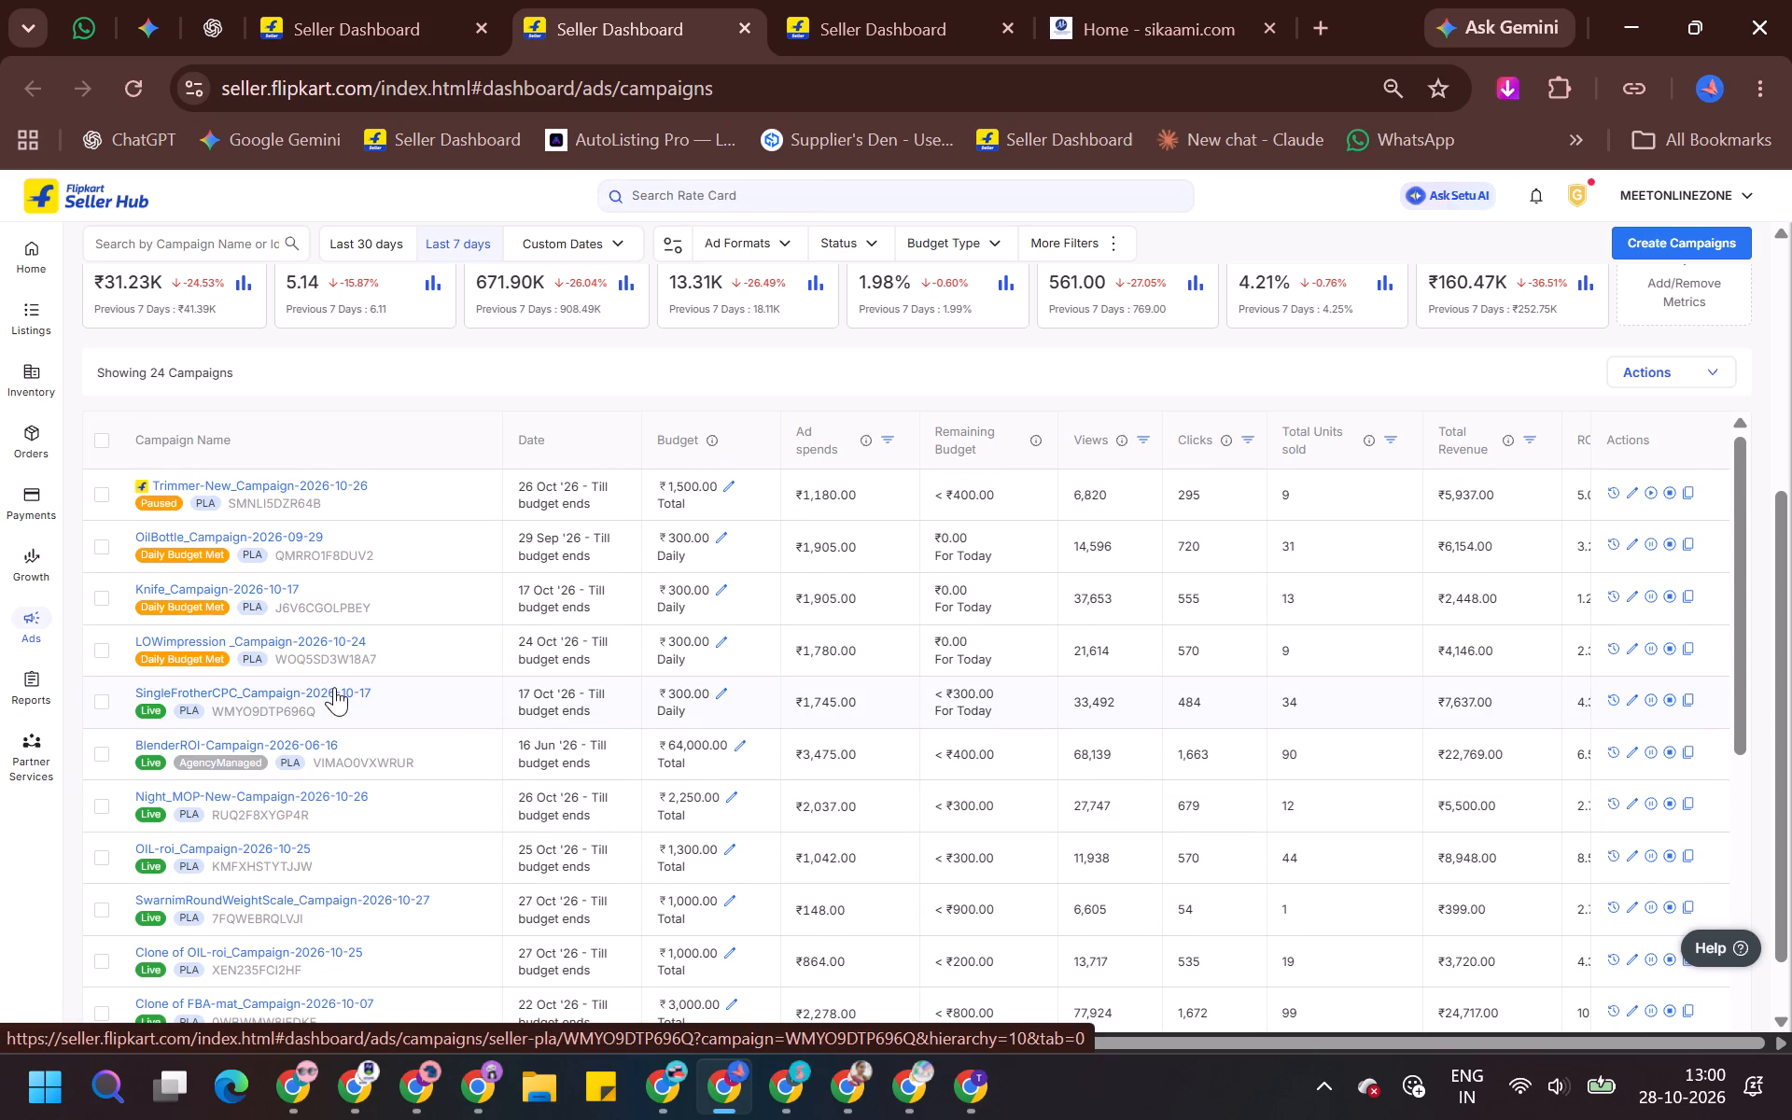
# Return to the Product Listing Ads campaign draft and go to the KM_809_BEARD_TRIMMER_003 product under Choose Products.
pyautogui.click(841, 0)
pyautogui.click(298, 819)
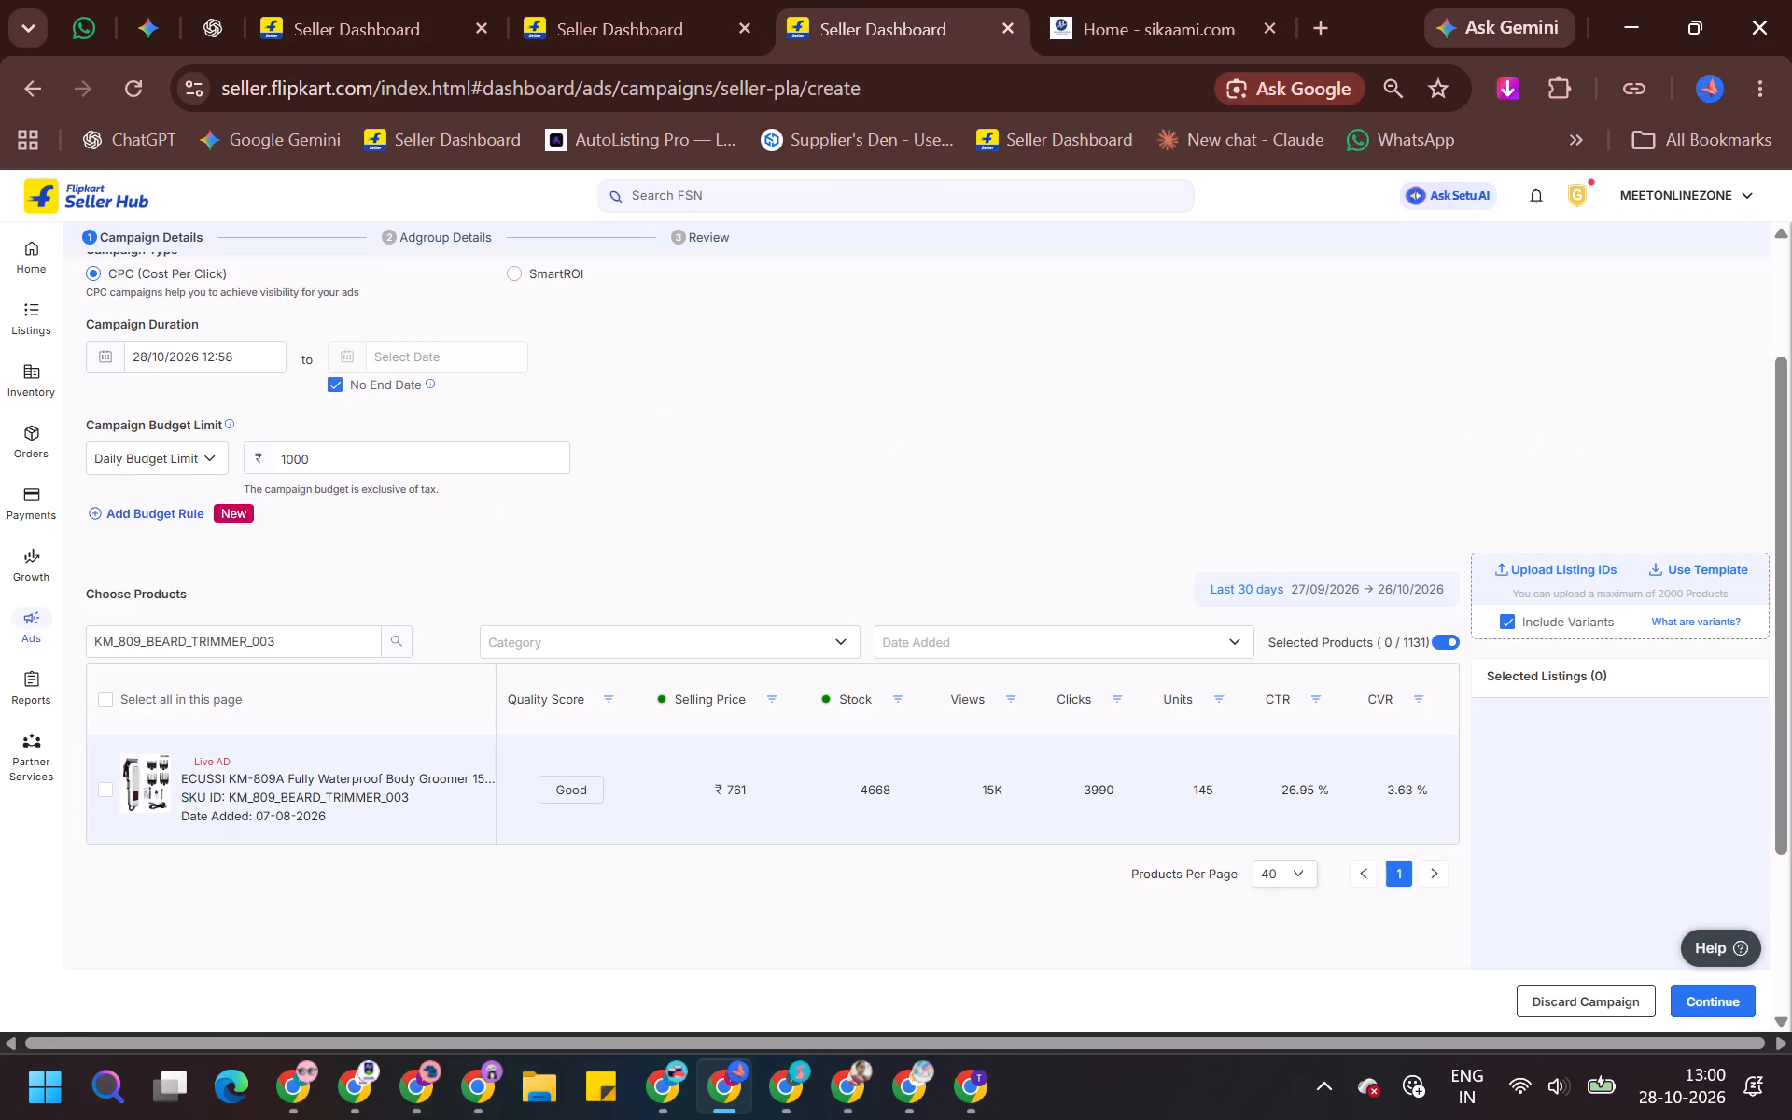
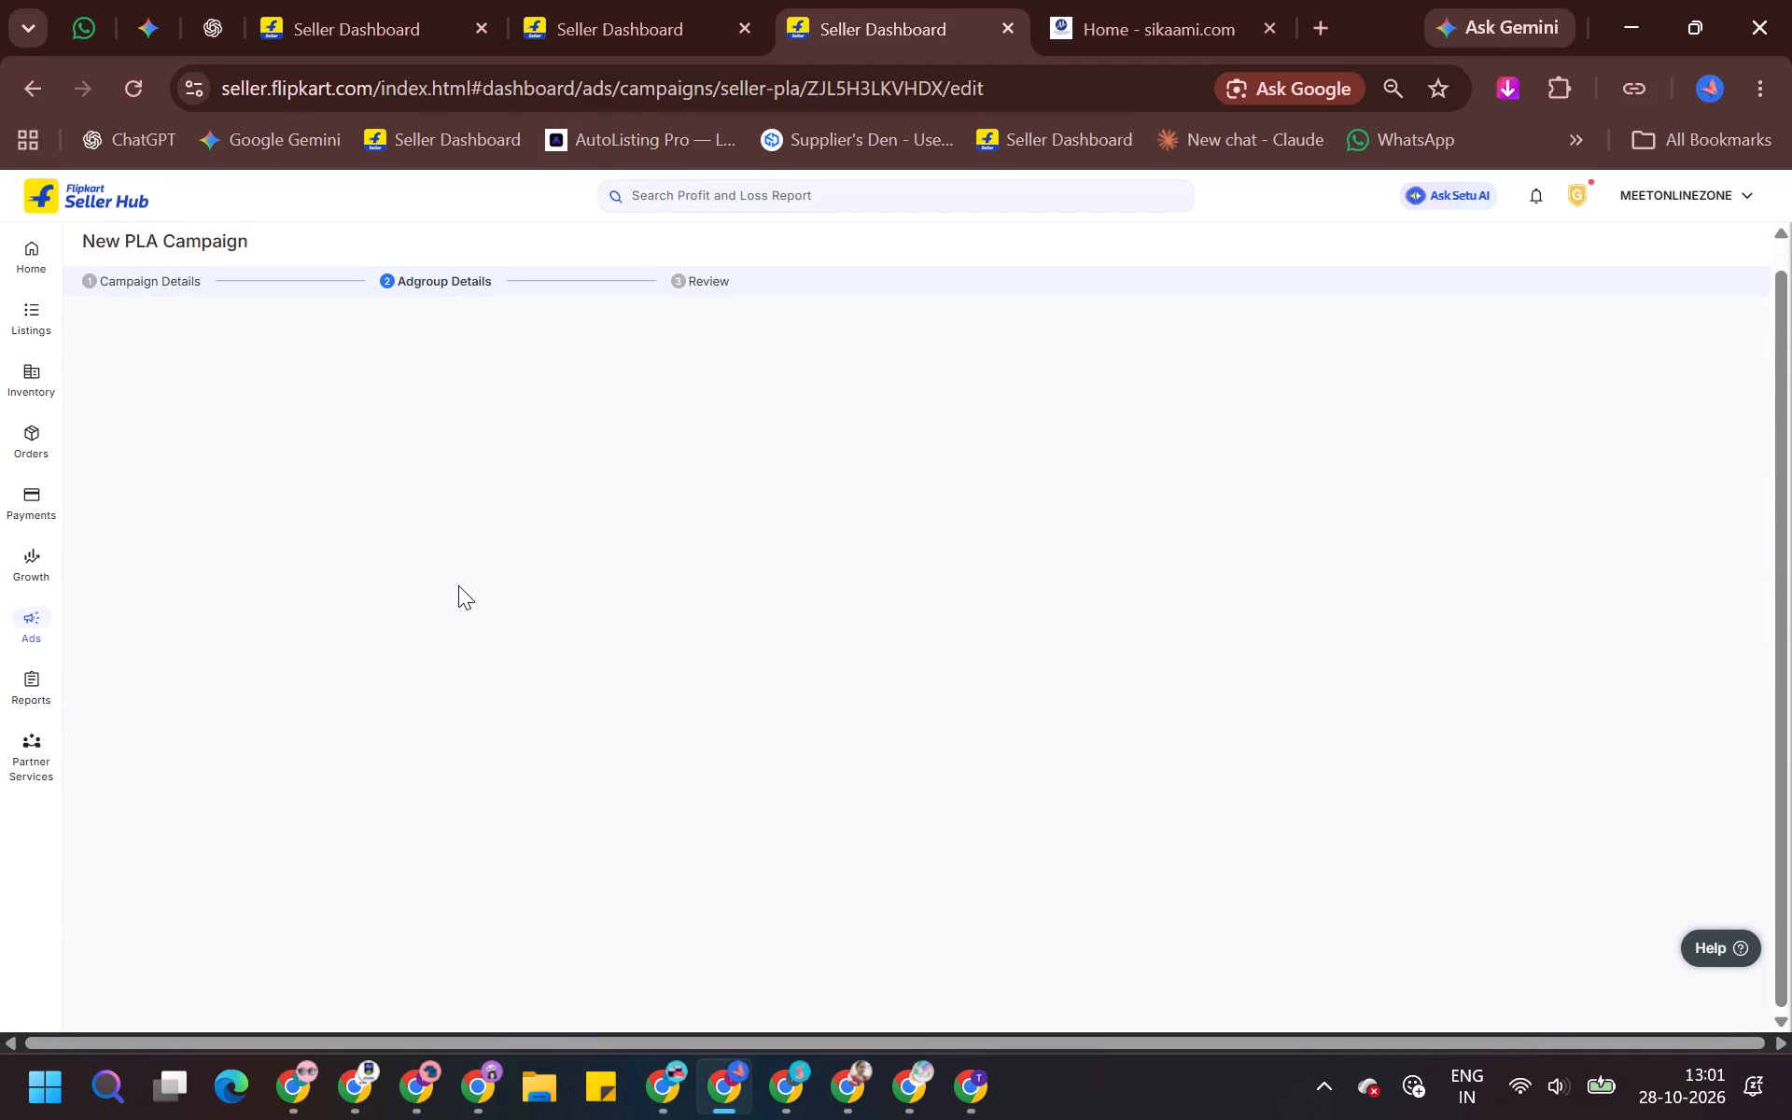
# Return to the campaign details, switch the campaign type from CPC to SmartROI, and continue to the adgroup settings.
pyautogui.click(369, 494)
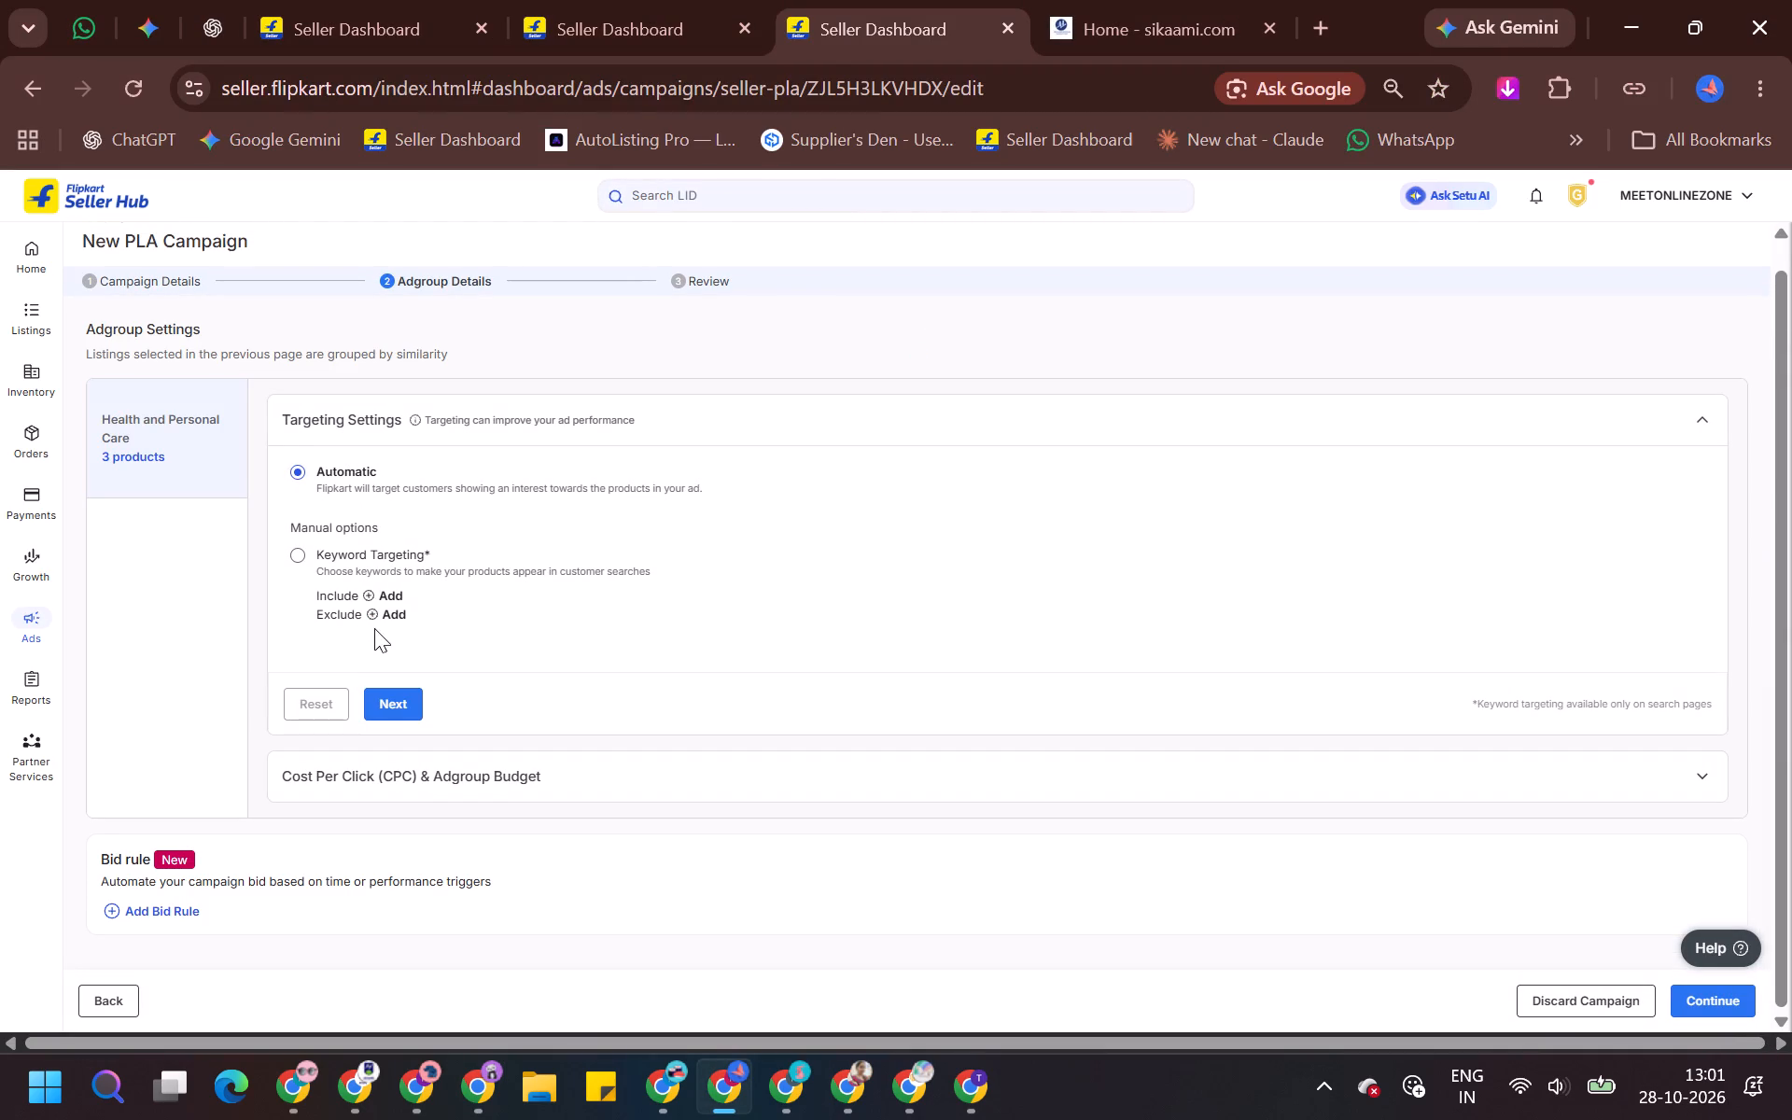
pyautogui.click(400, 703)
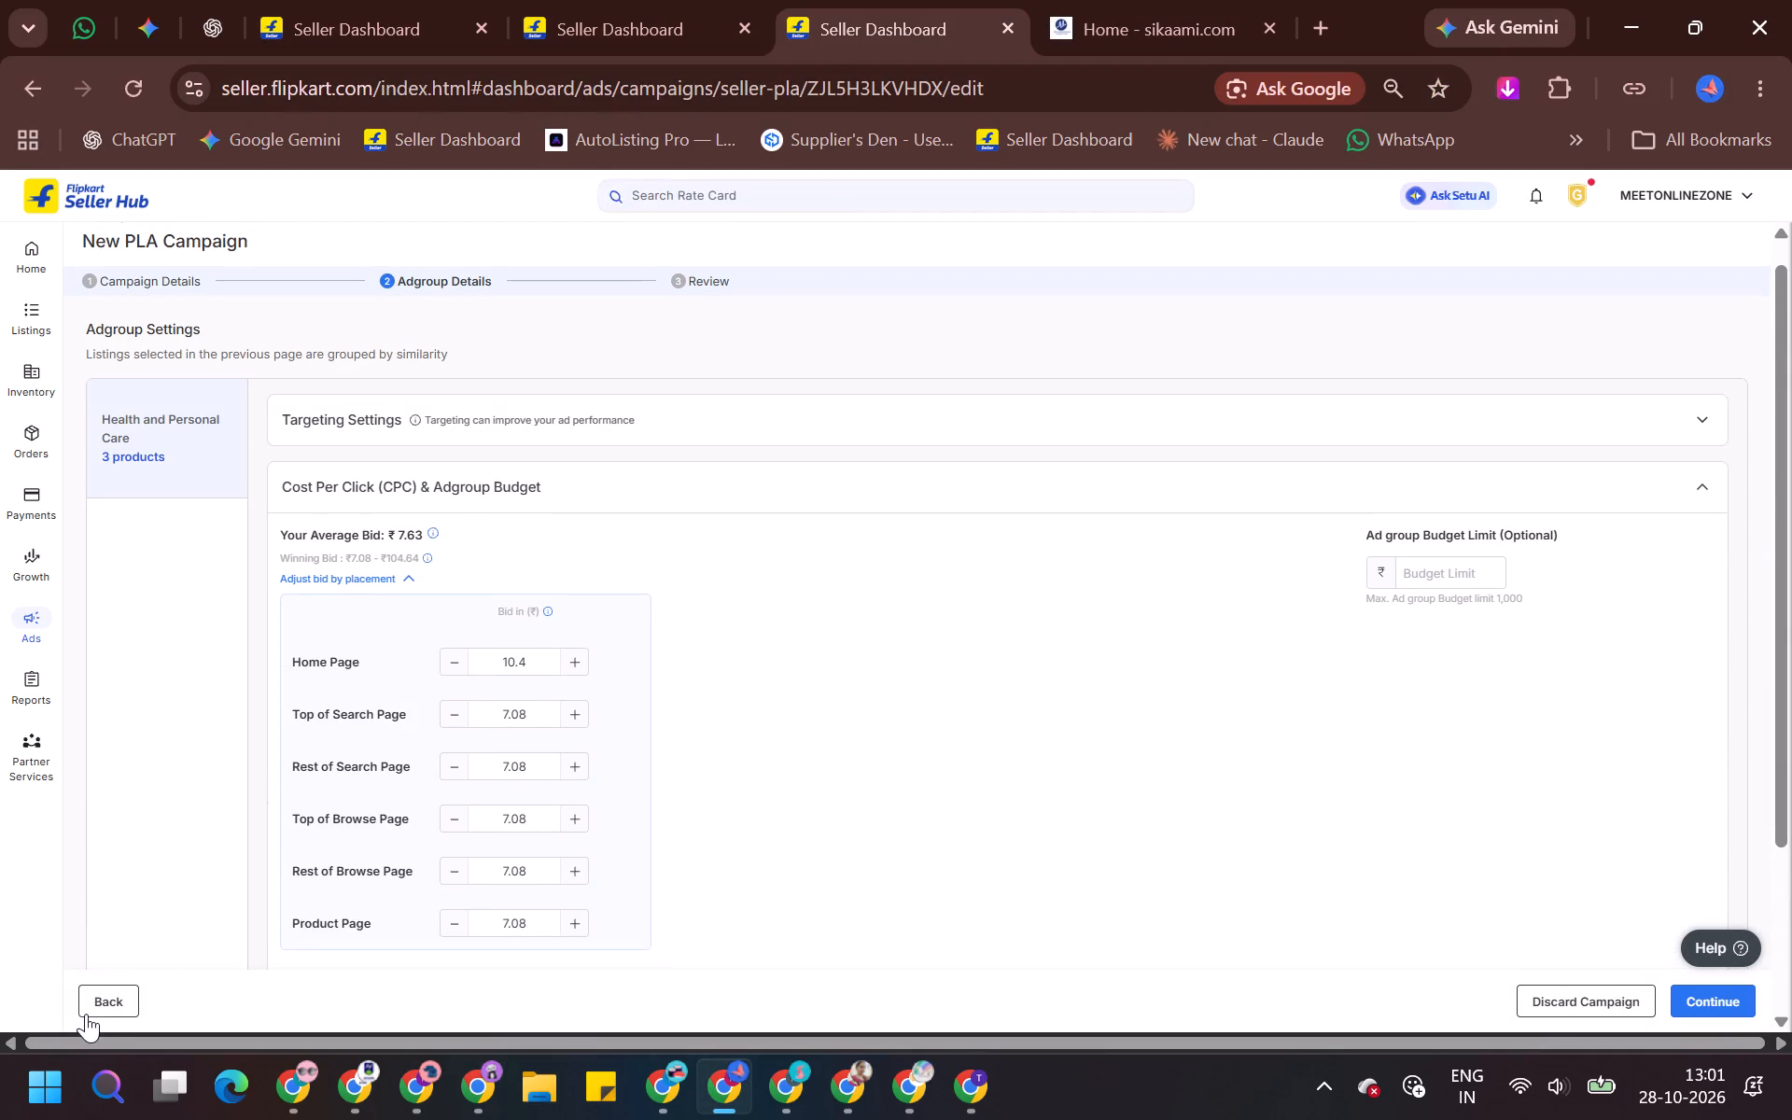
pyautogui.click(86, 1014)
pyautogui.click(555, 429)
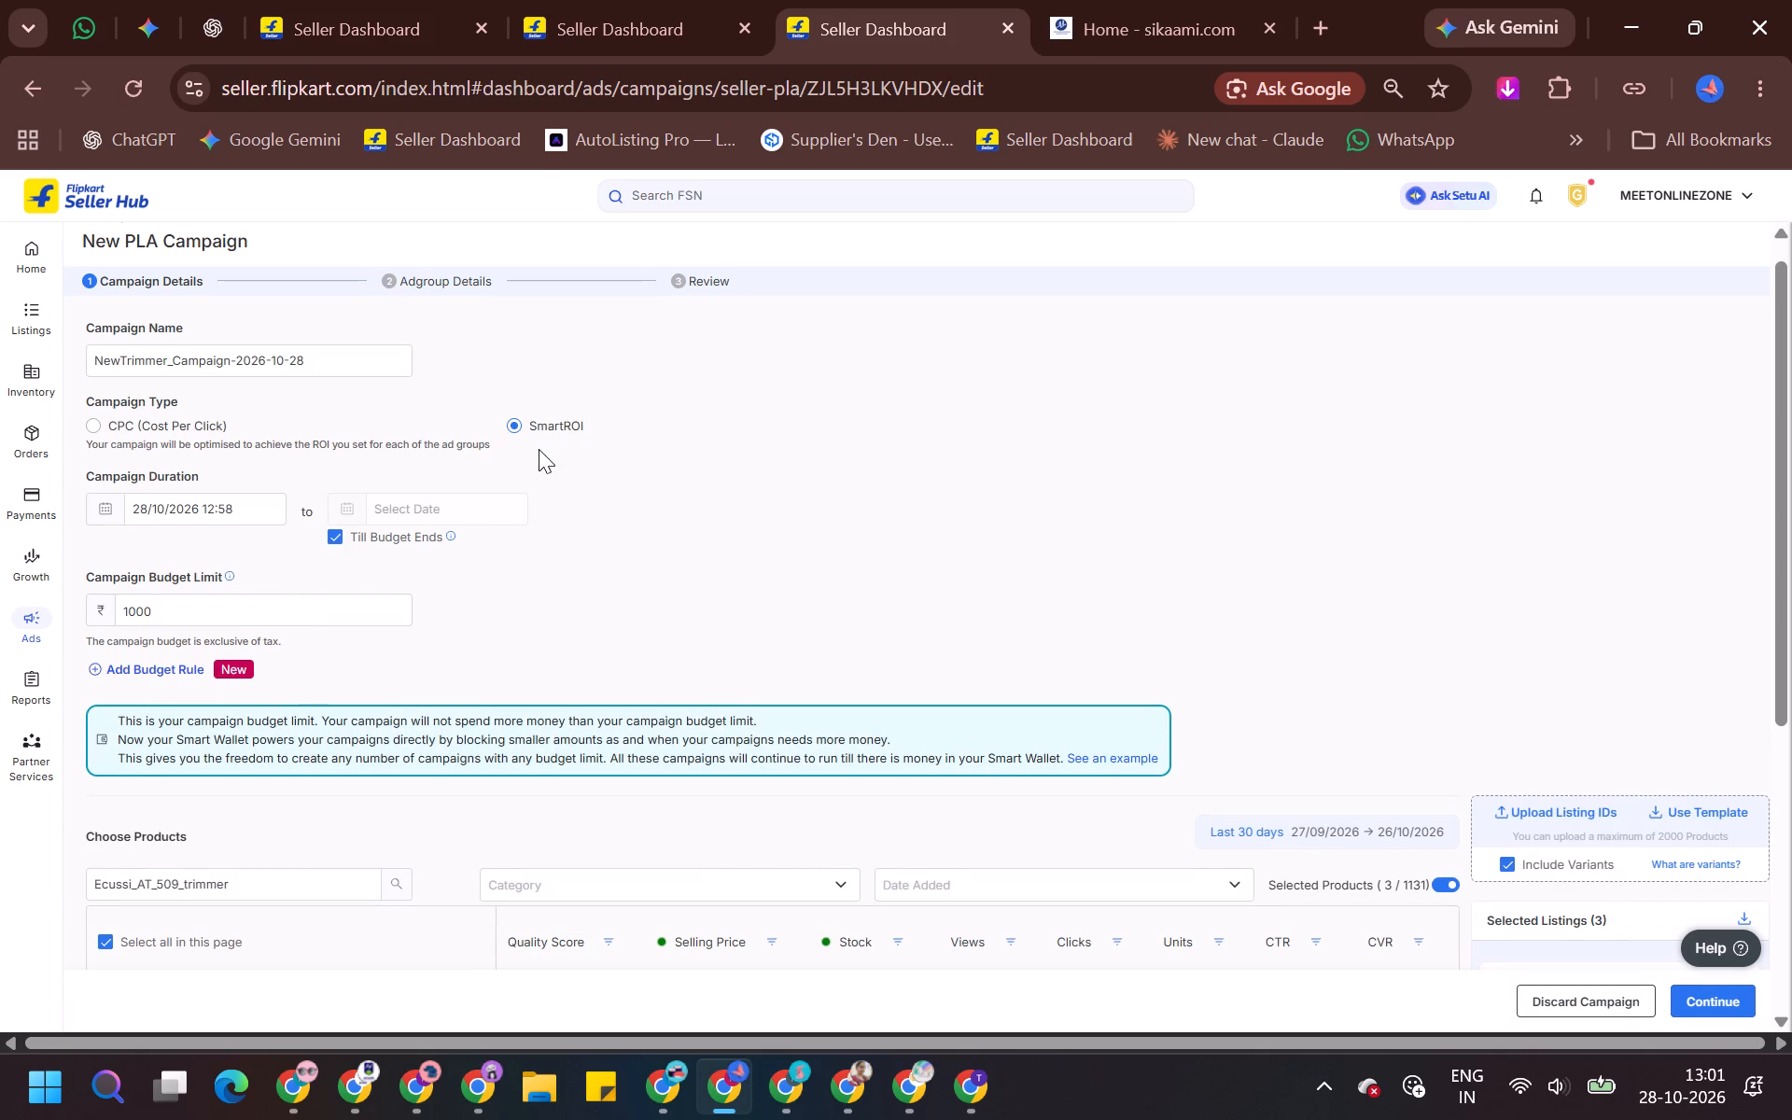
pyautogui.click(346, 607)
pyautogui.click(1724, 990)
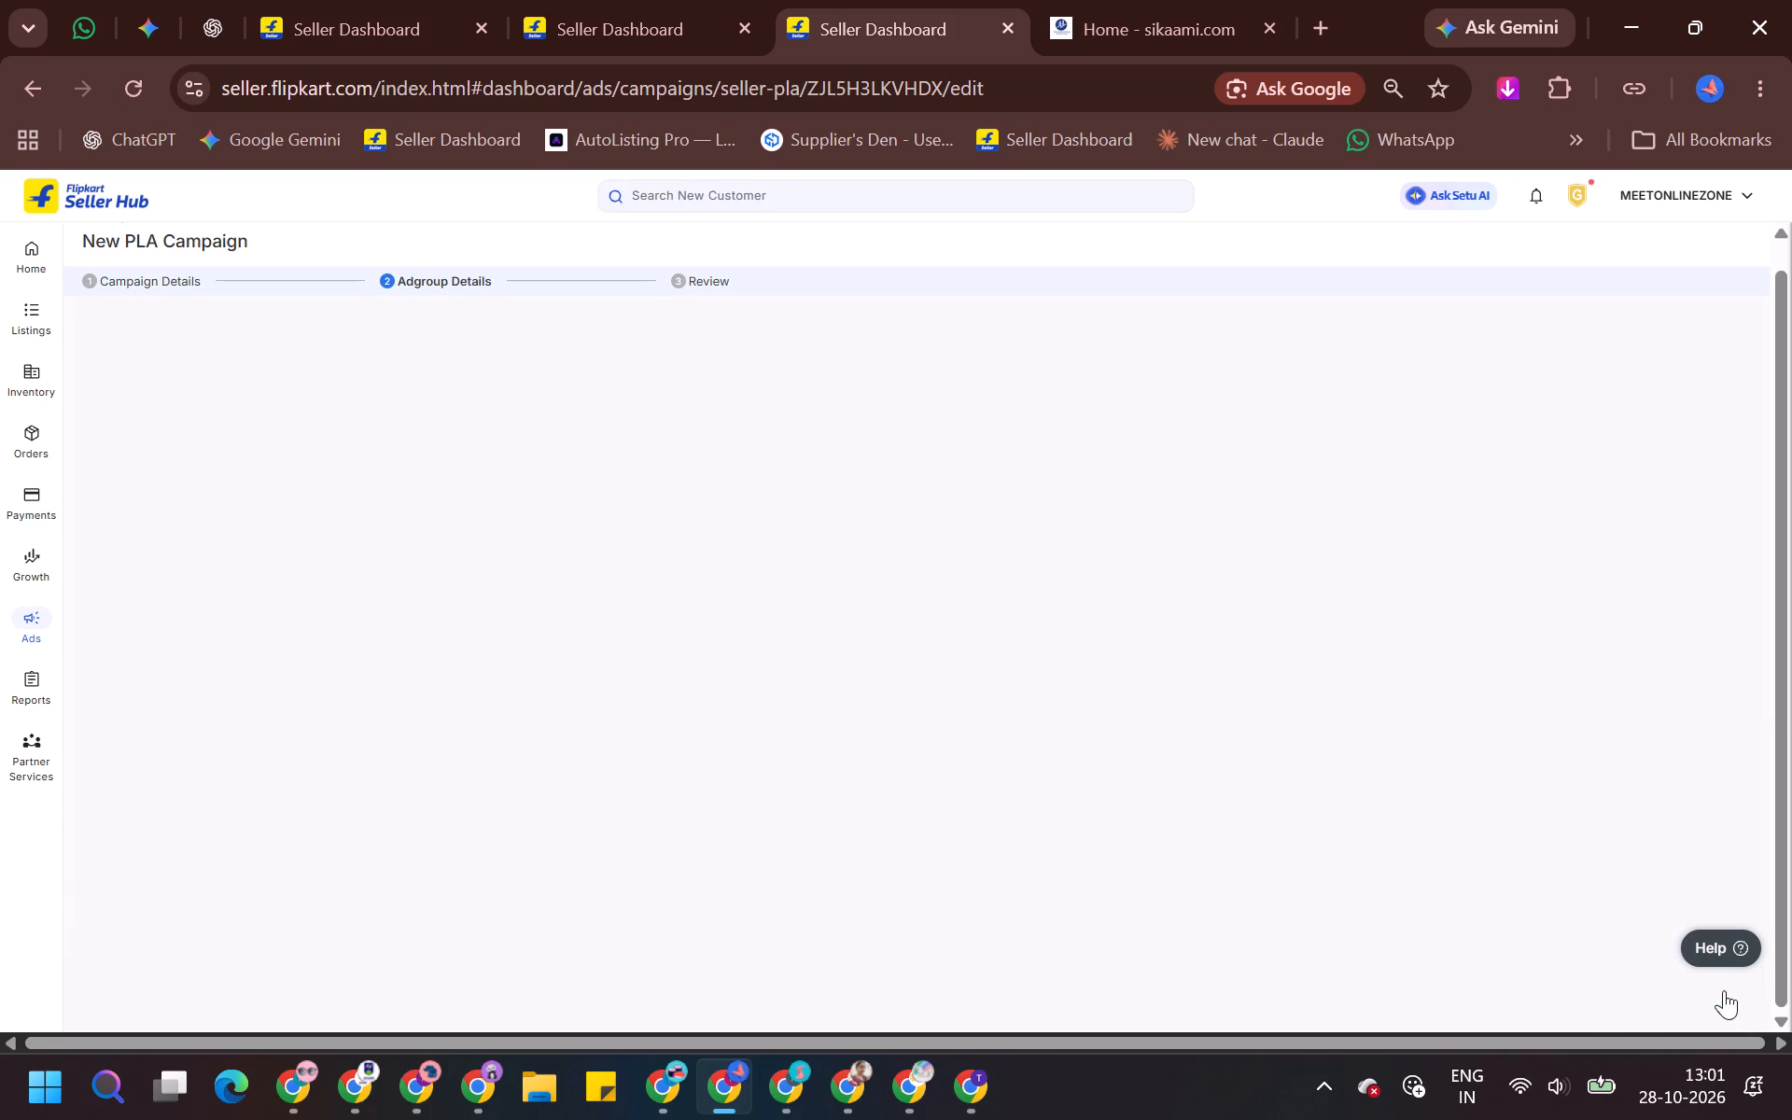
# Accept automatic targeting for the Health and Personal Care adgroup, set its ROI to 9, and save it.
pyautogui.scroll(-2, 914, 591)
pyautogui.click(381, 483)
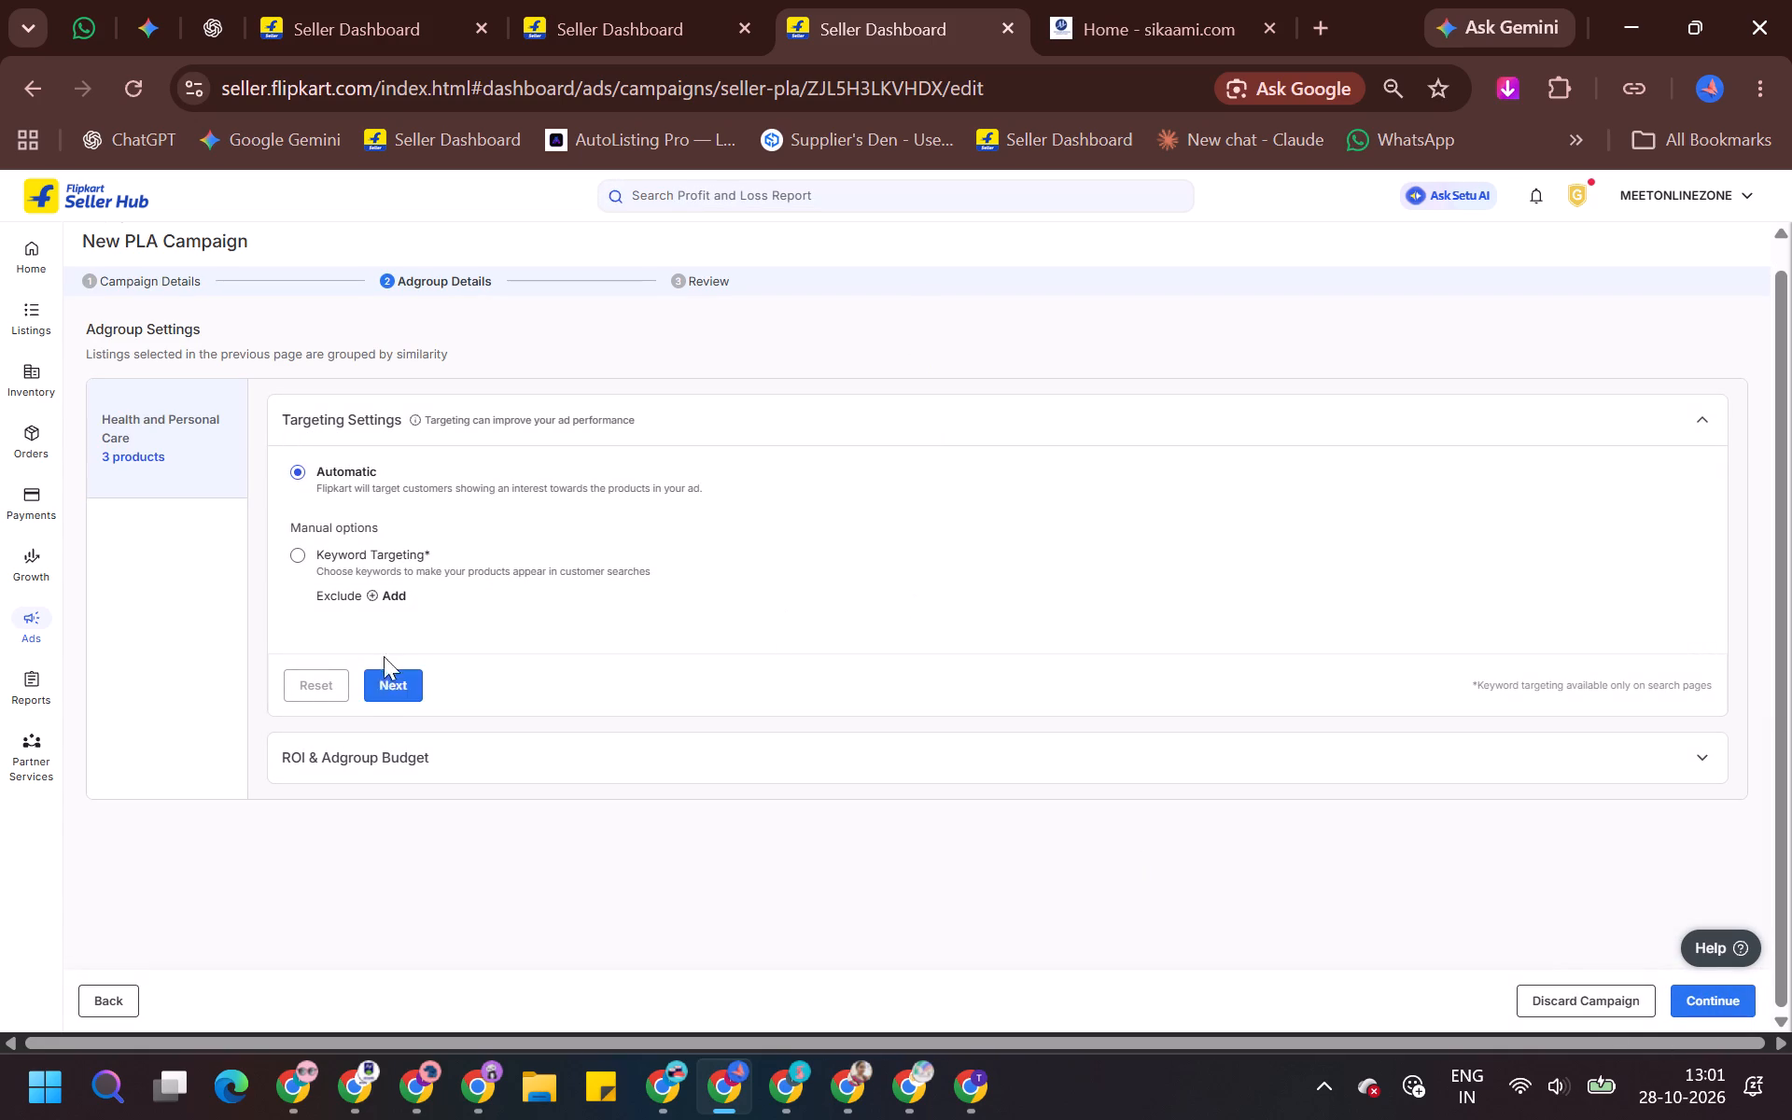
pyautogui.click(385, 685)
pyautogui.tripleClick(380, 539)
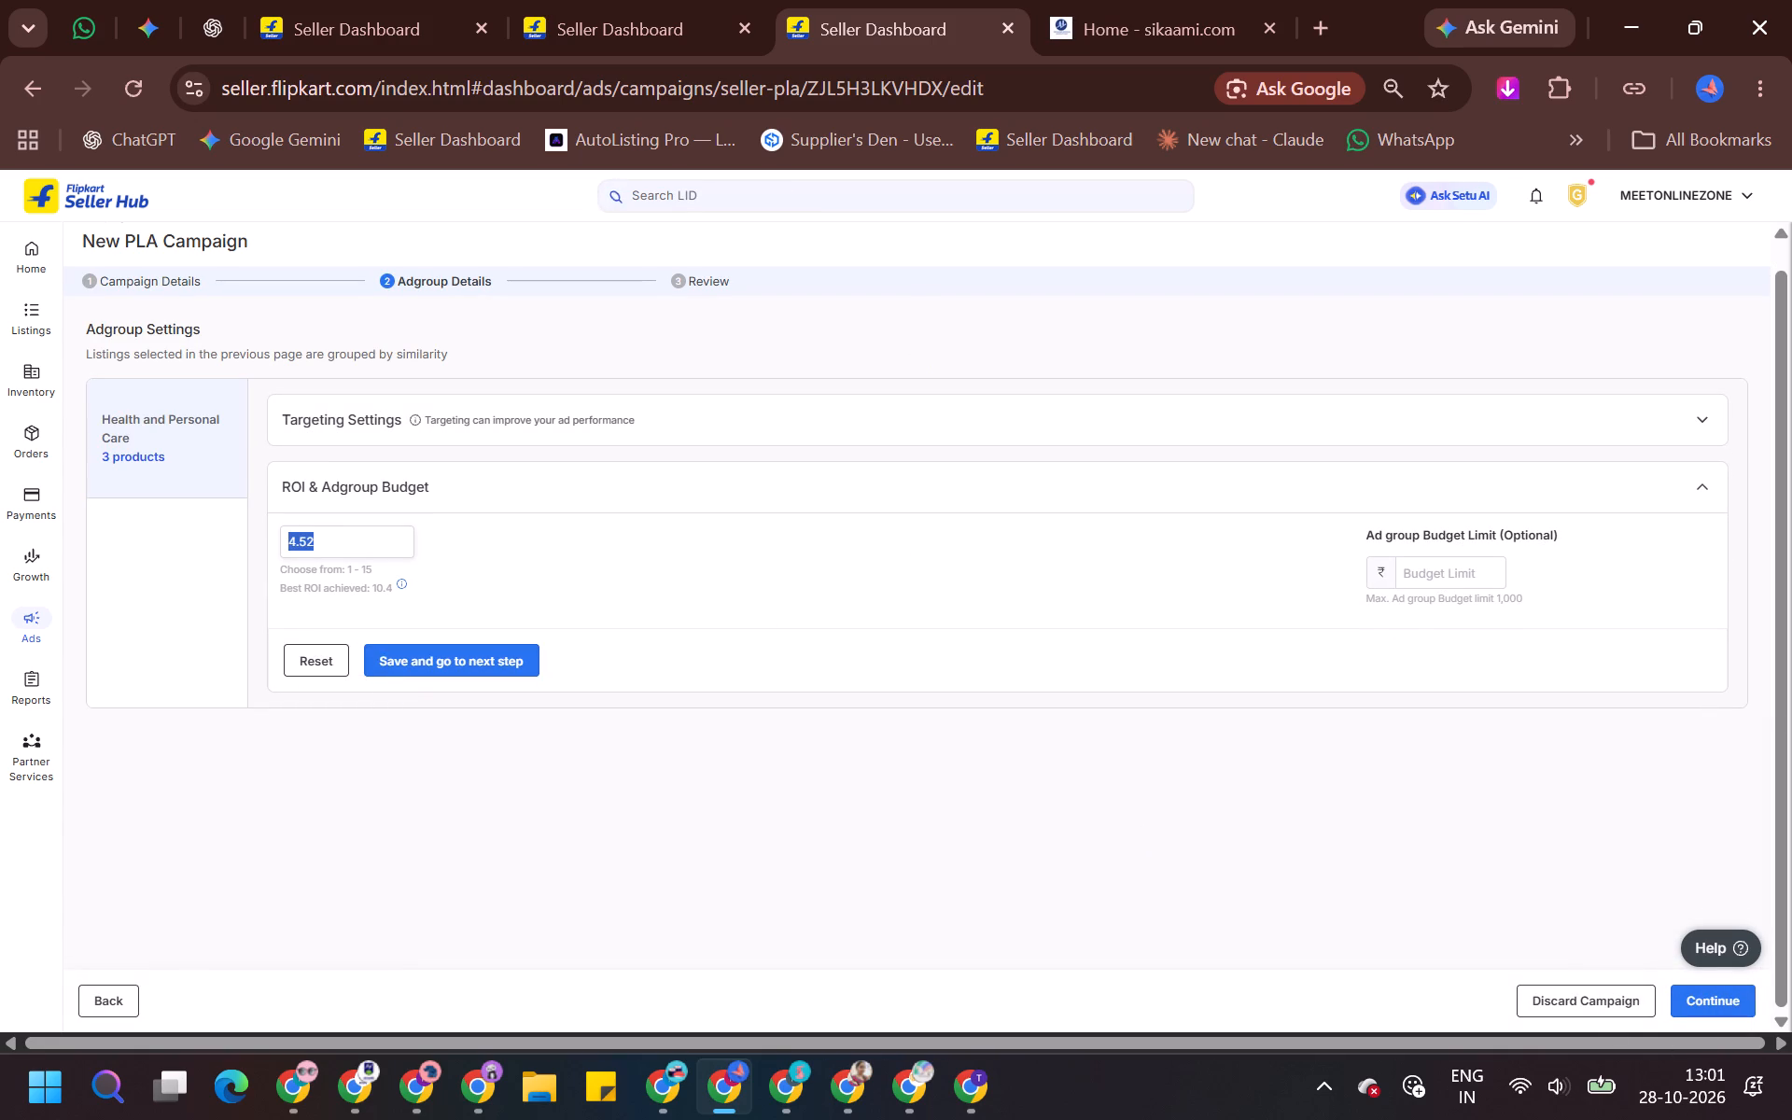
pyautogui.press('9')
pyautogui.click(451, 658)
# Launch the reviewed NewTrimmer_Campaign-2026-10-28 campaign.
pyautogui.scroll(-3, 1264, 625)
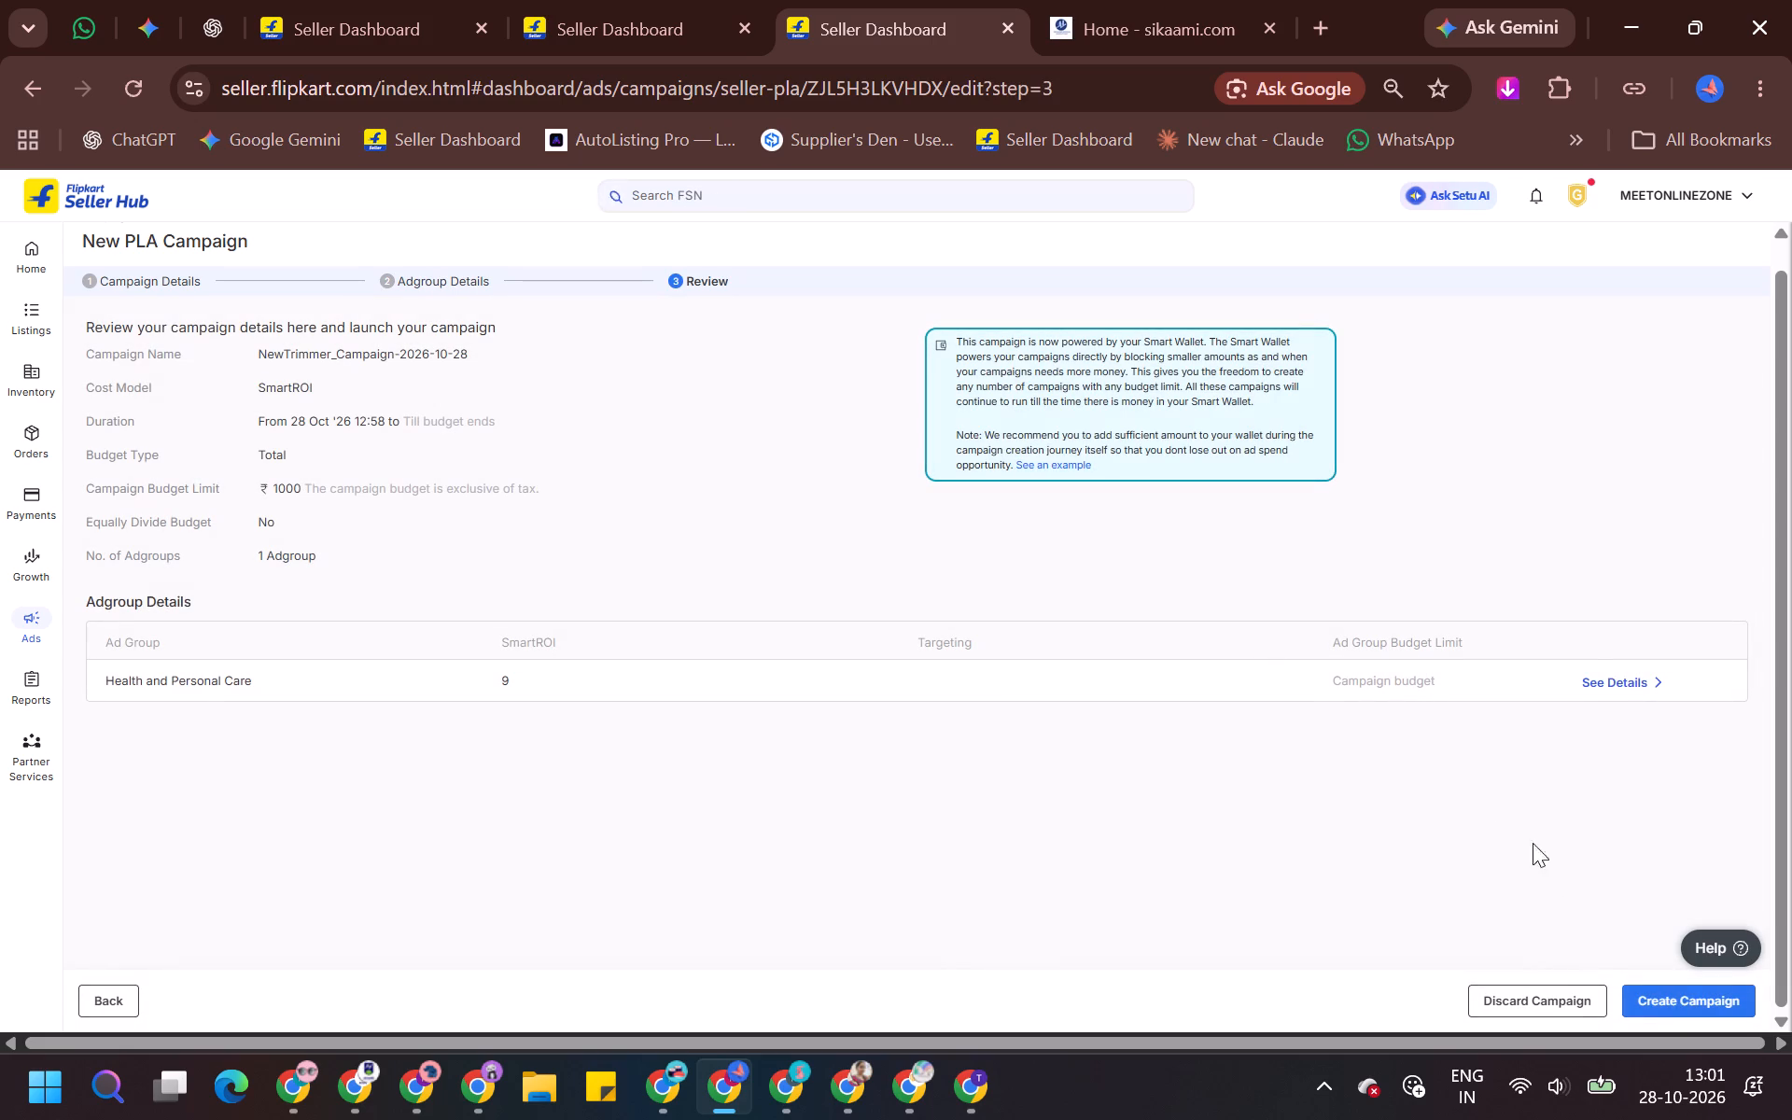
pyautogui.click(1682, 999)
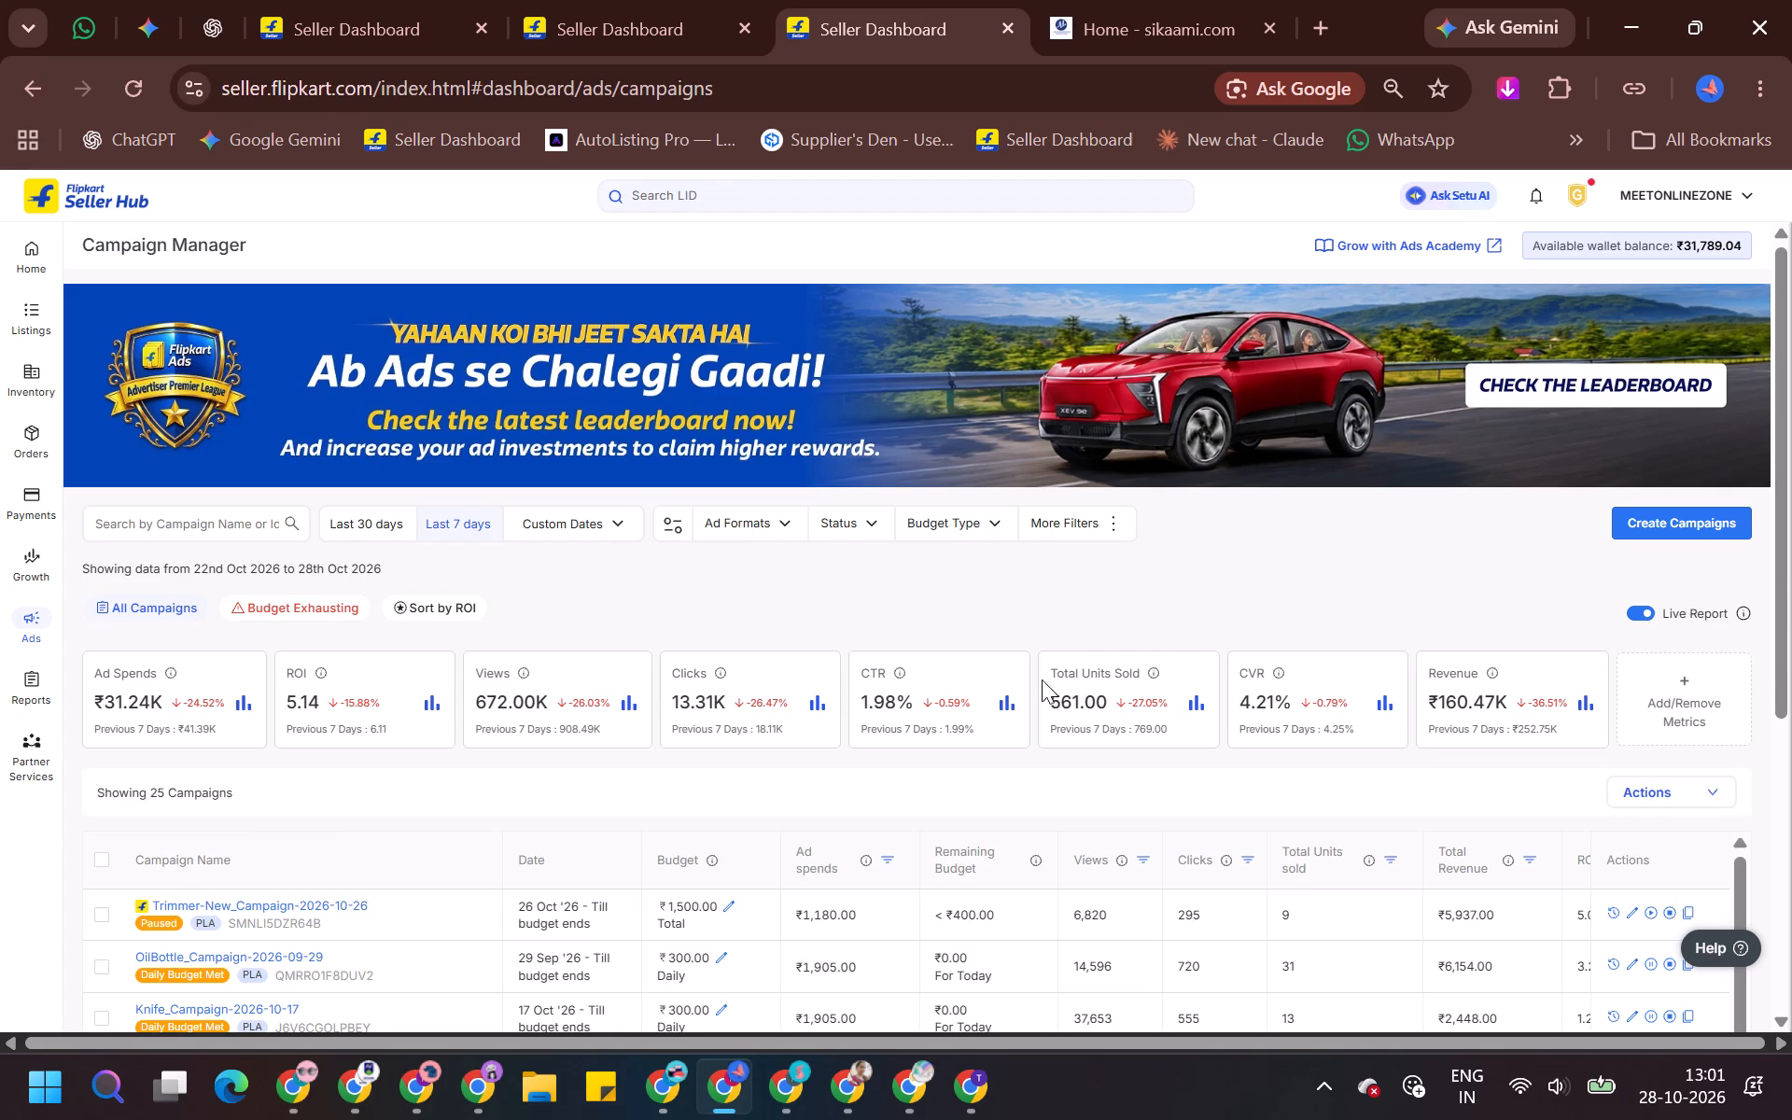
# Look through the campaign list down to its end for the new NewTrimmer campaign and the status of the others.
pyautogui.scroll(-5, 961, 711)
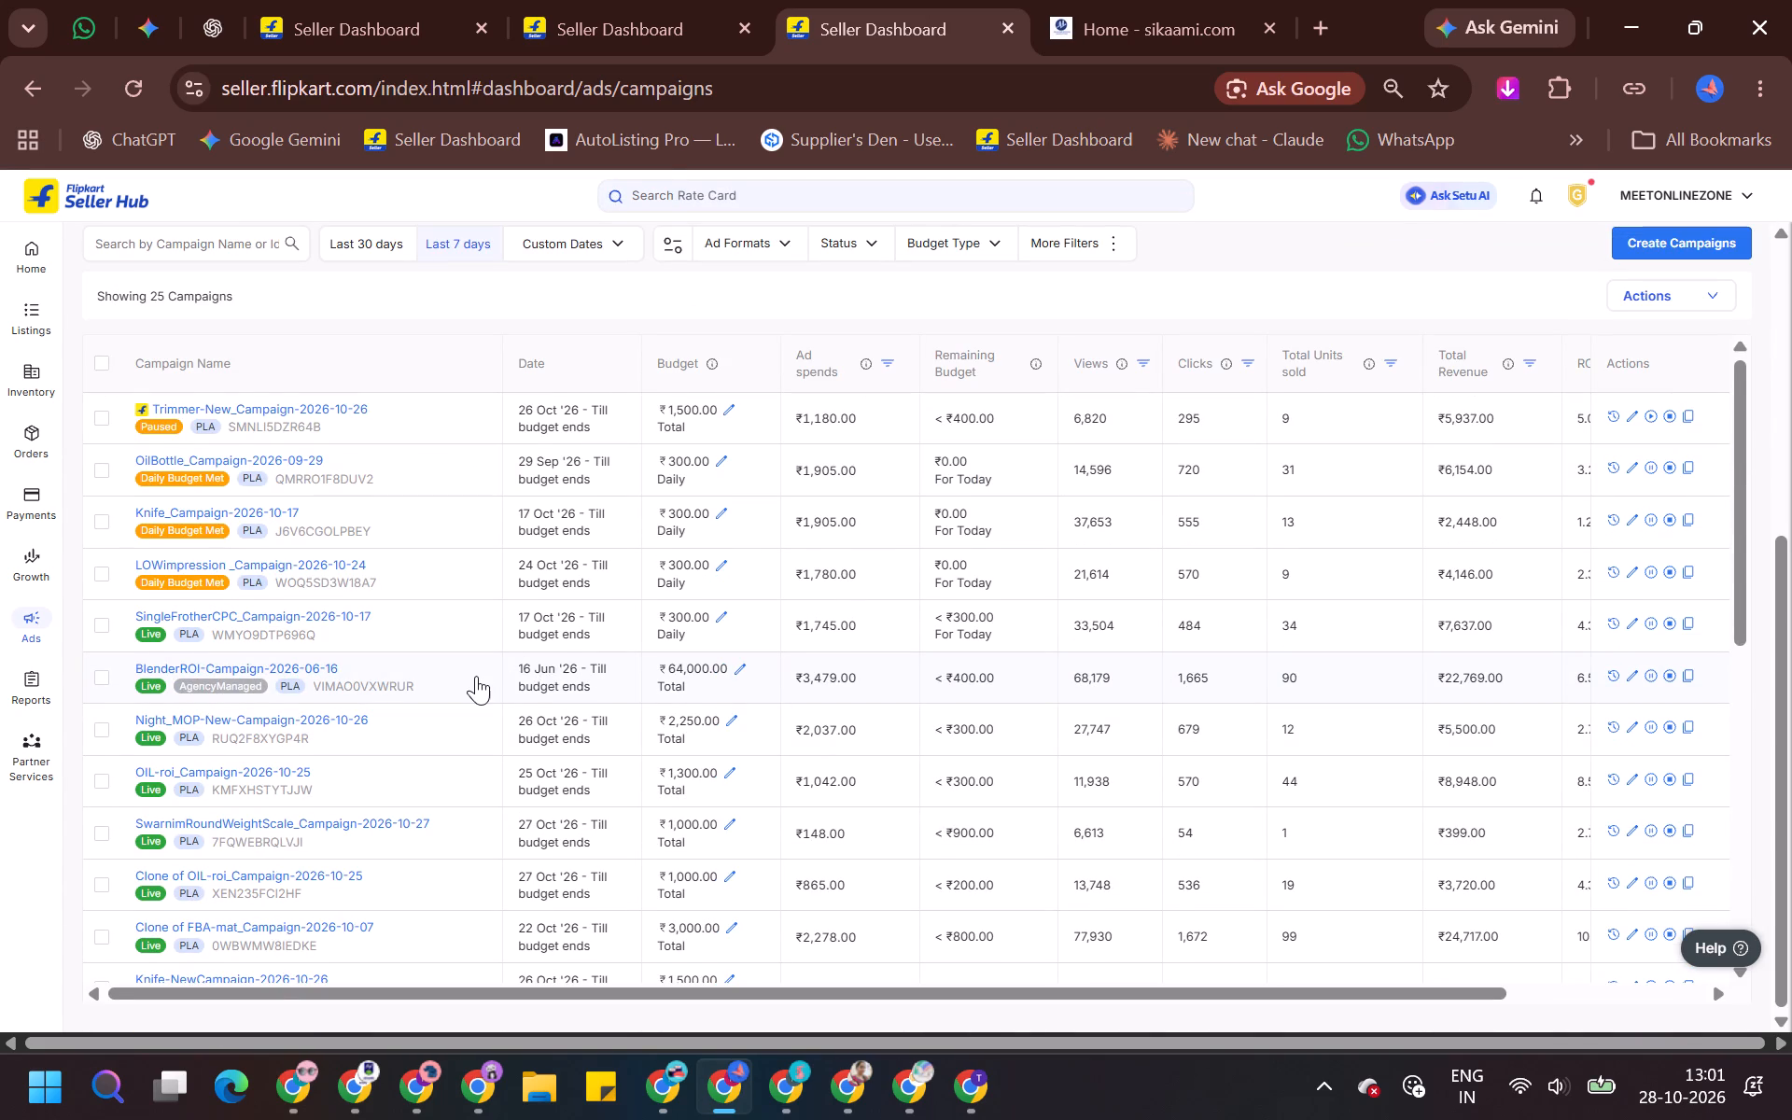
pyautogui.scroll(-10, 476, 676)
pyautogui.scroll(-3, 488, 903)
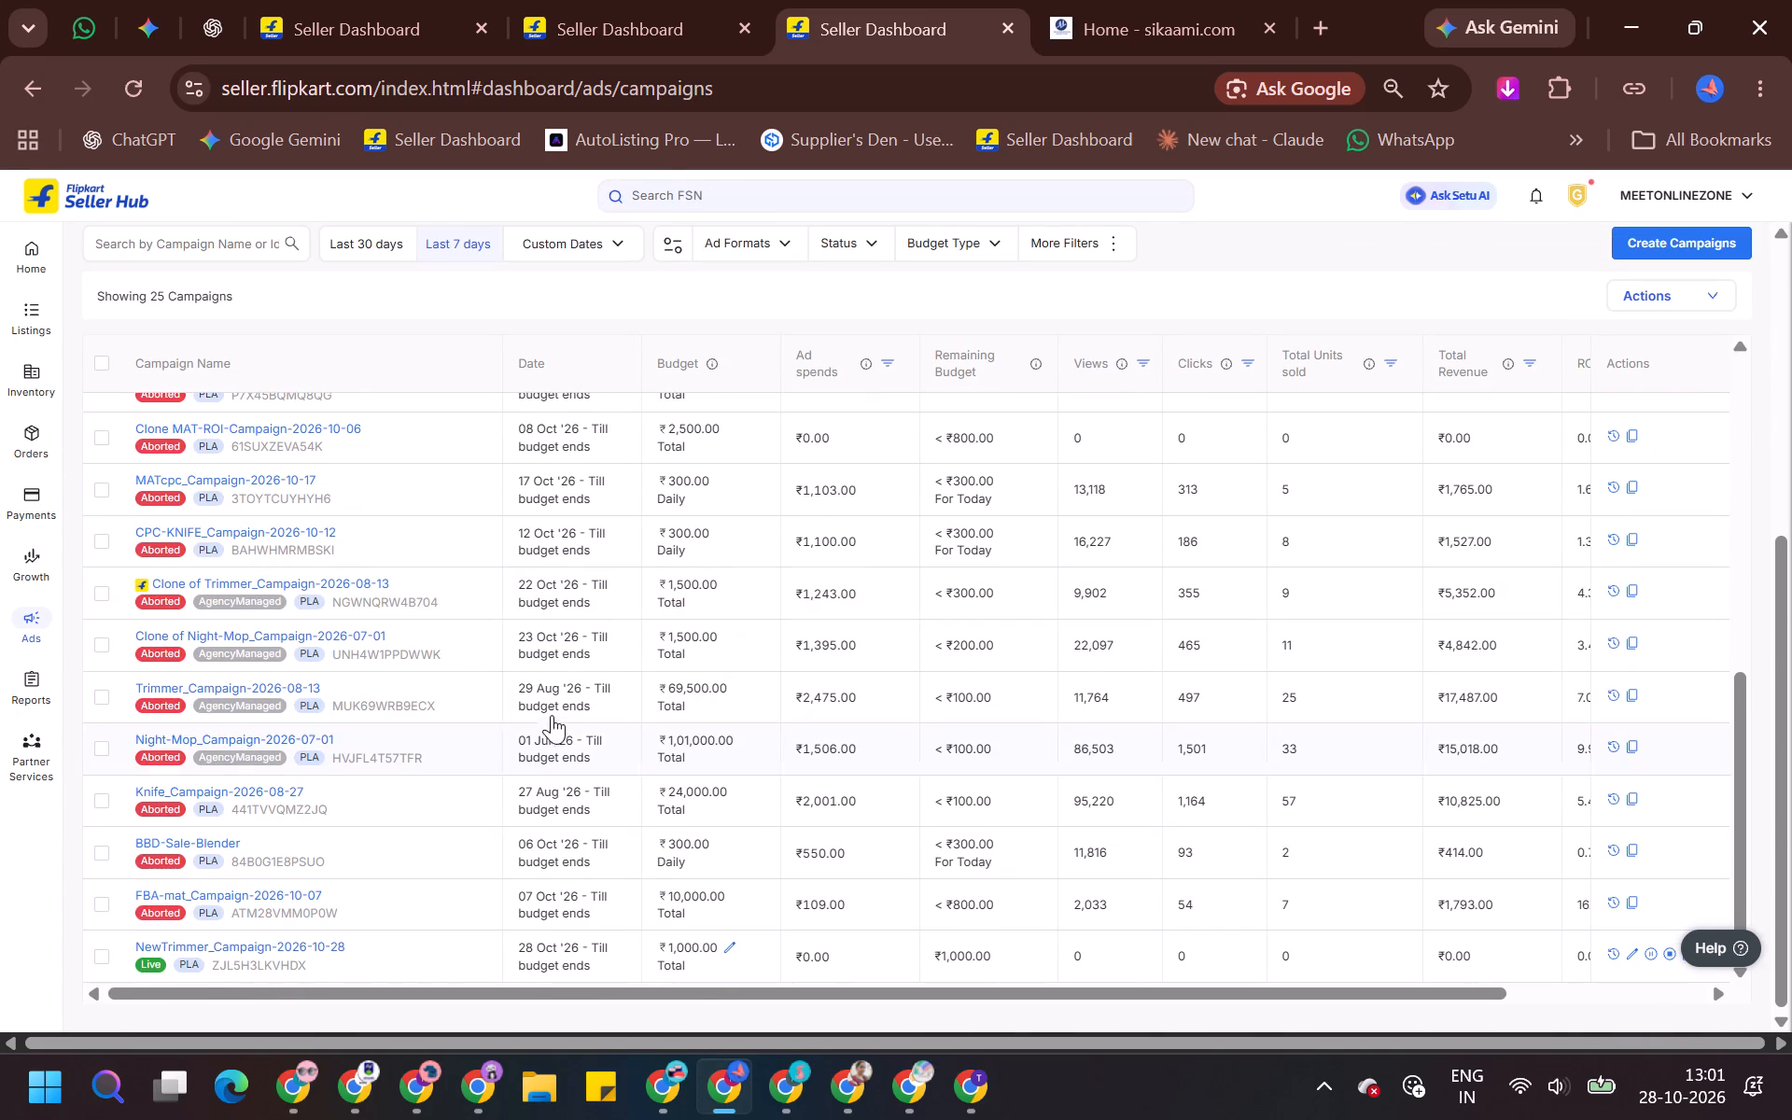
pyautogui.scroll(4, 555, 689)
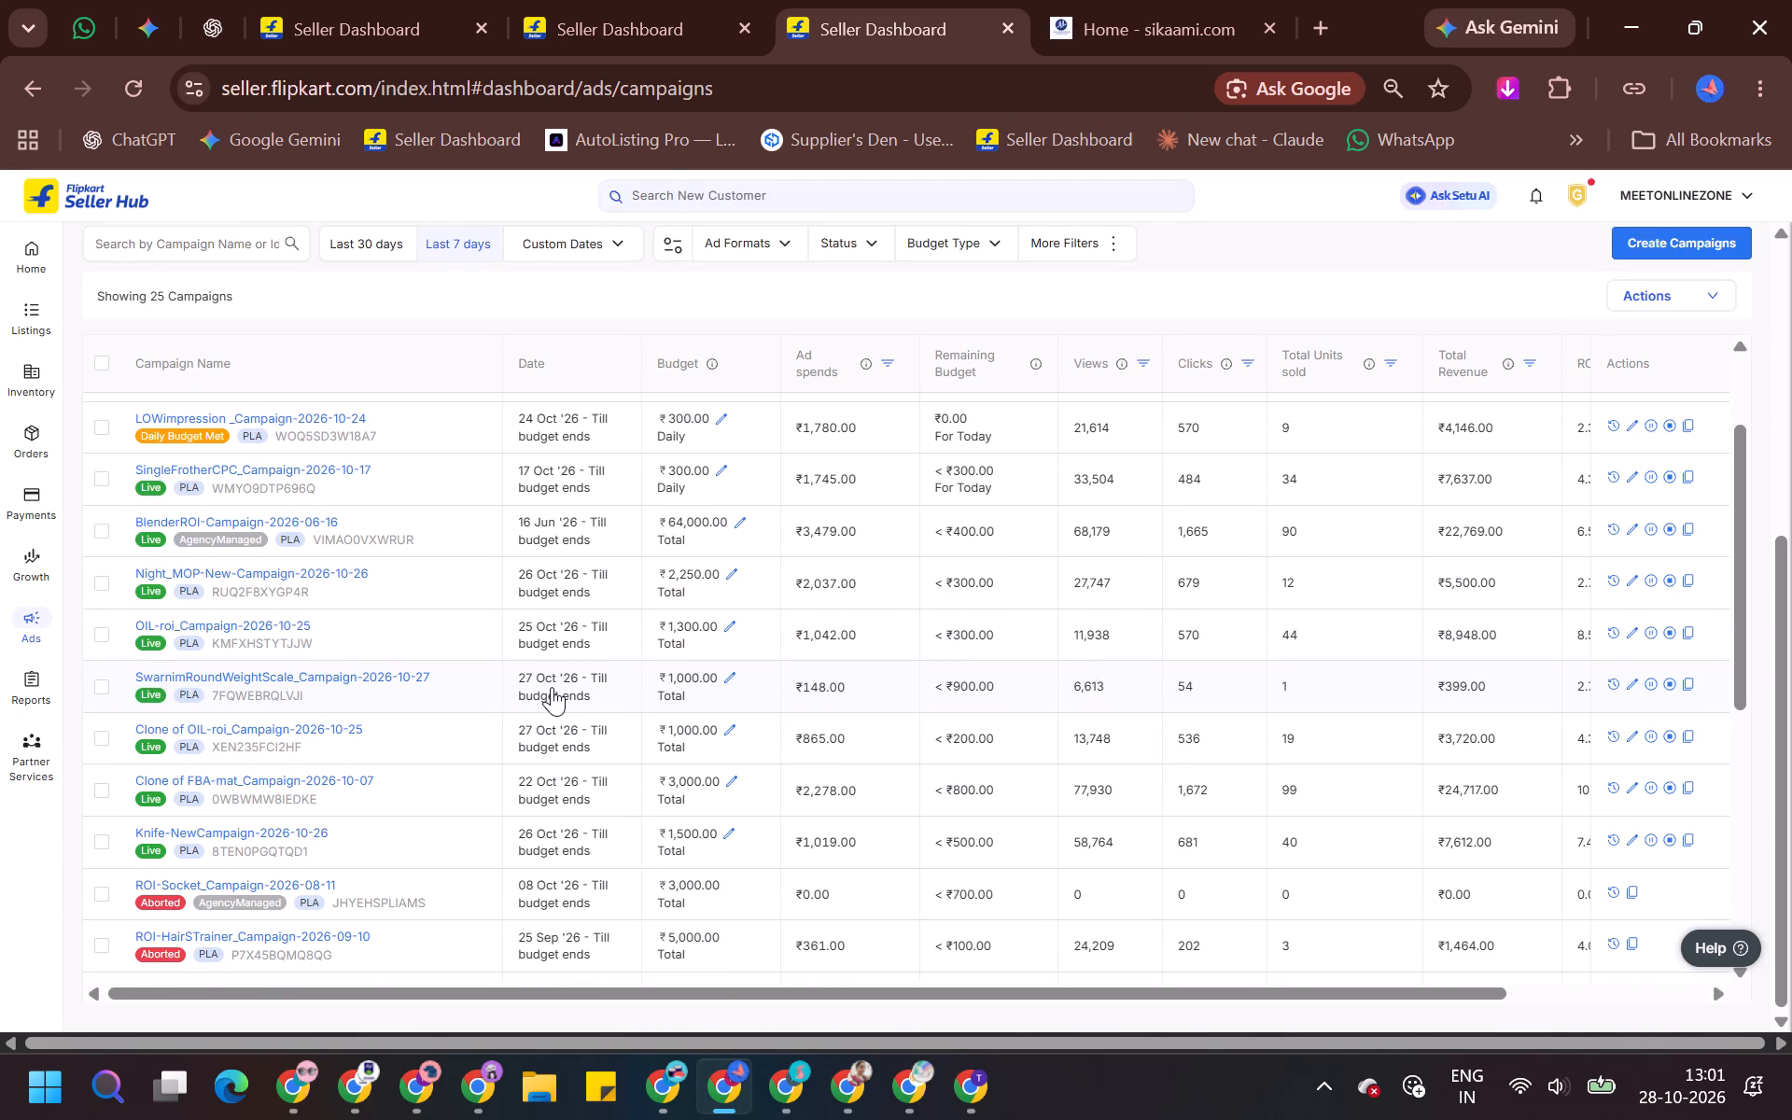
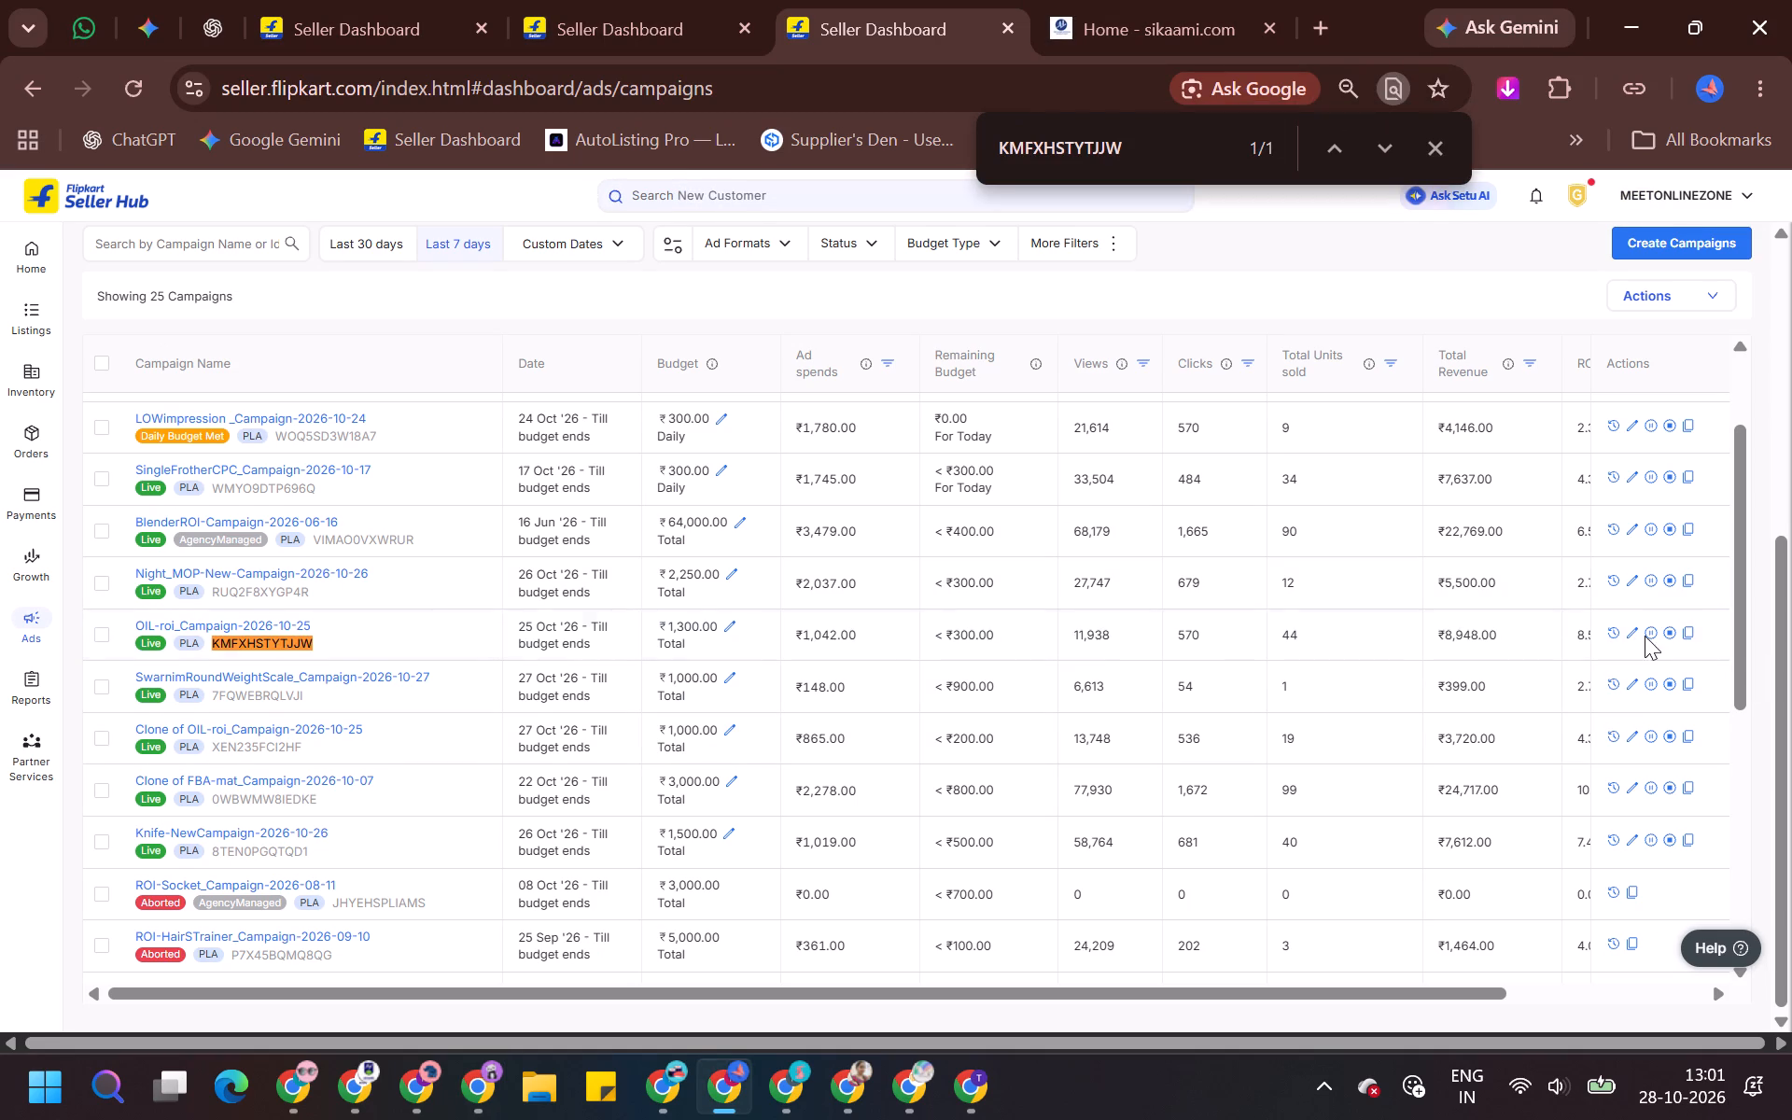
# Pause the original OIL-roi_Campaign-2026-10-25 campaign in the campaign list.
pyautogui.click(1169, 648)
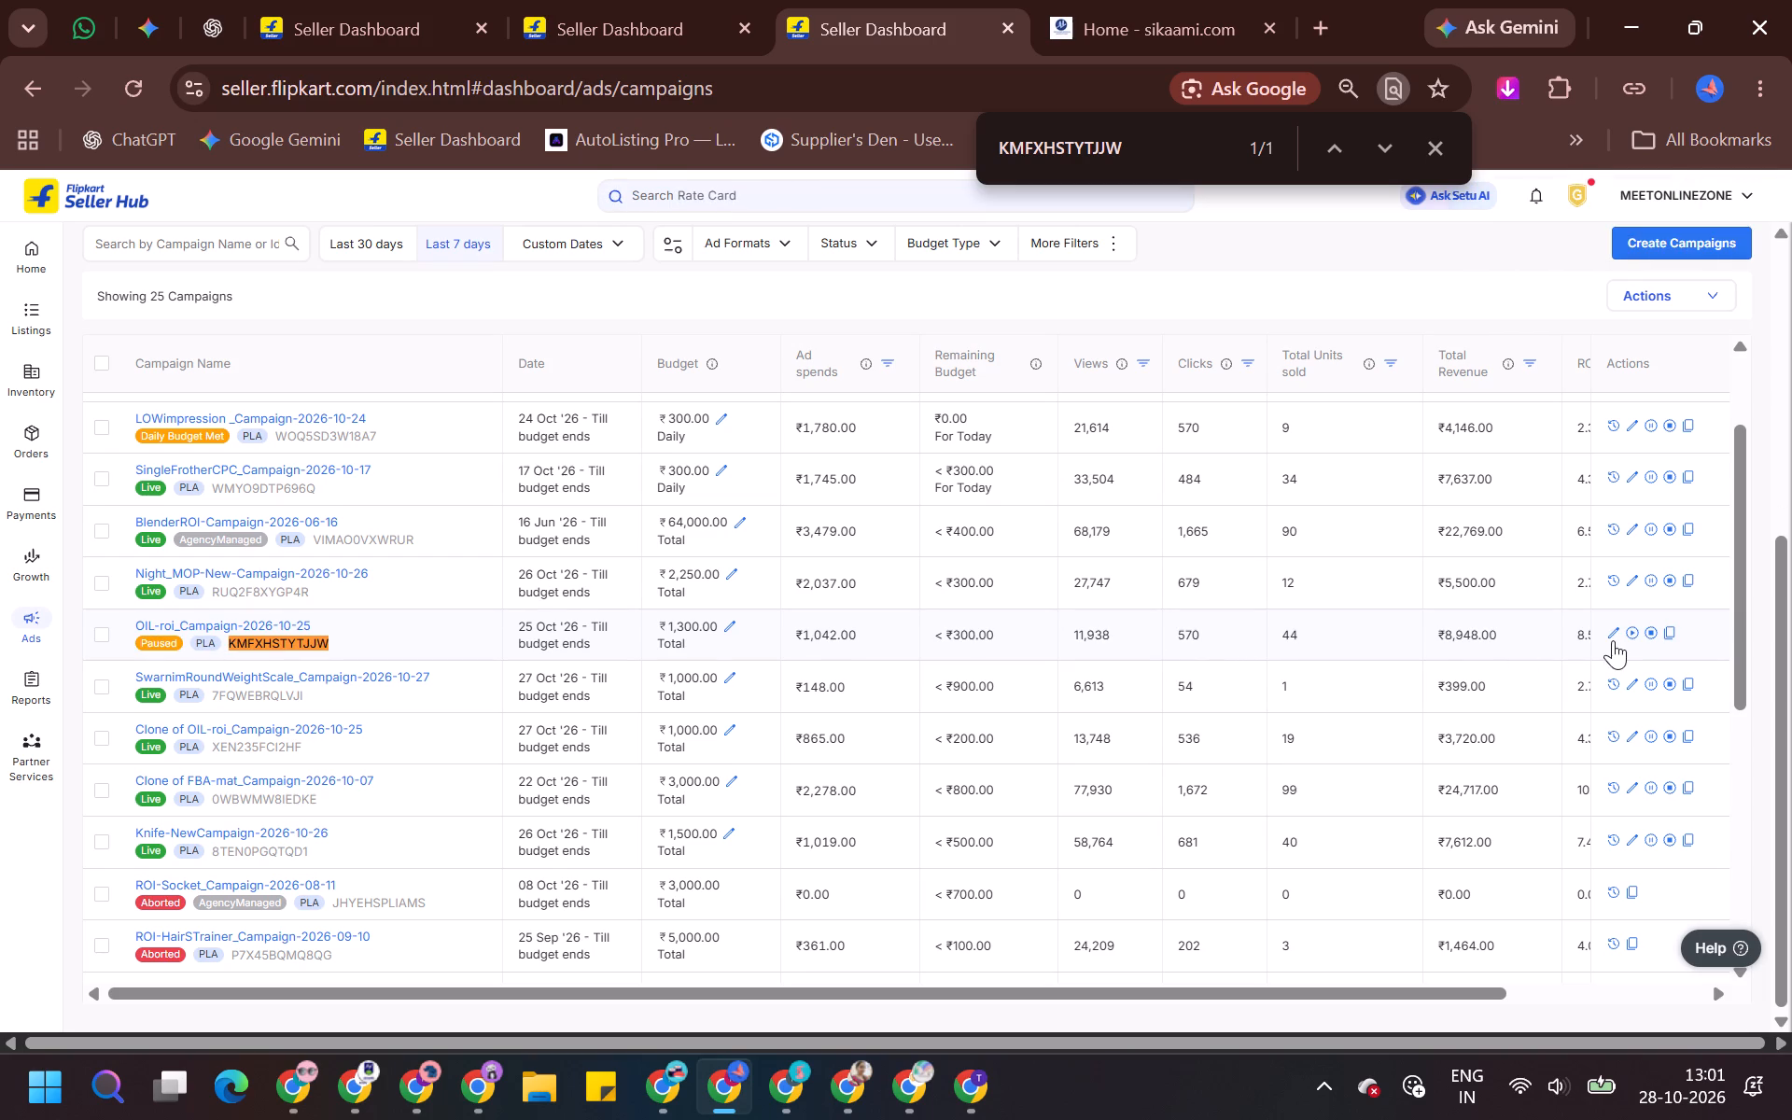
# Clone the paused OIL-roi_Campaign-2026-10-25 campaign into a new Product Listing Ads campaign for editing.
pyautogui.click(1673, 635)
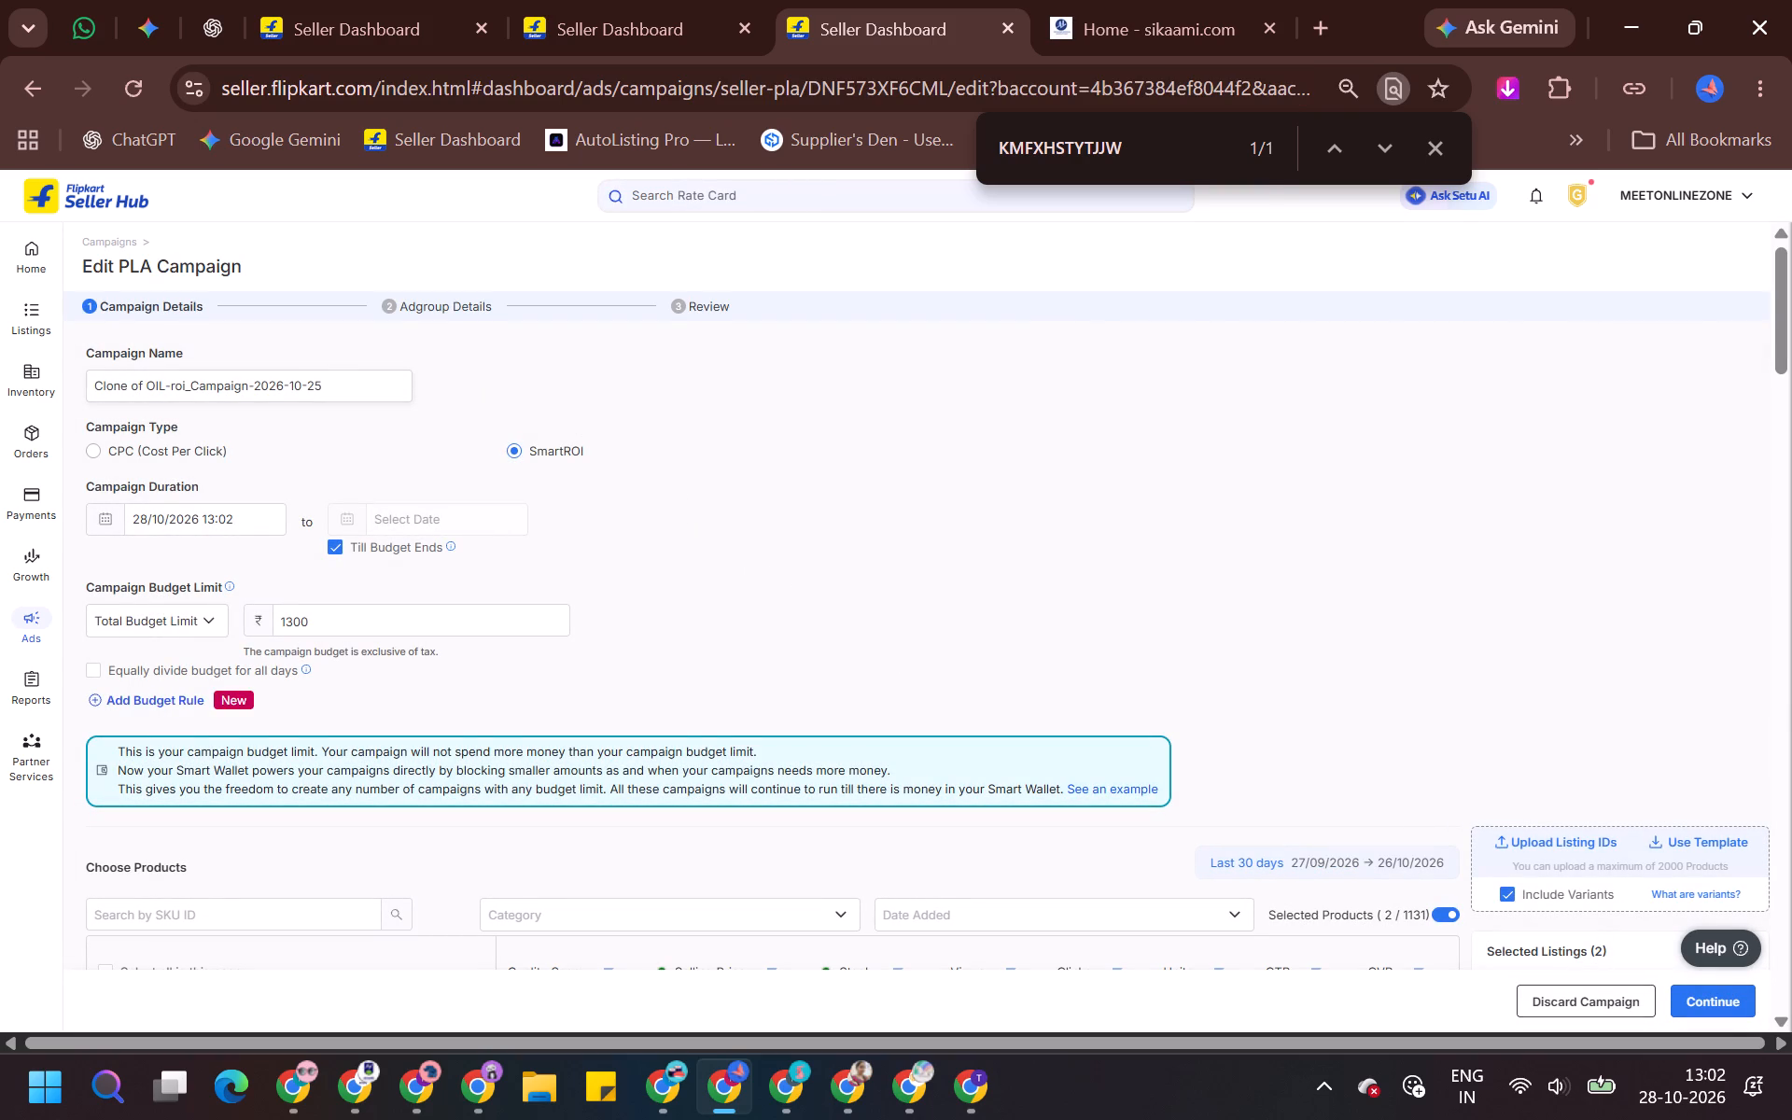
# Set the cloned SmartROI campaign's total budget limit to ₹1000 and proceed to the adgroup details.
pyautogui.tripleClick(428, 612)
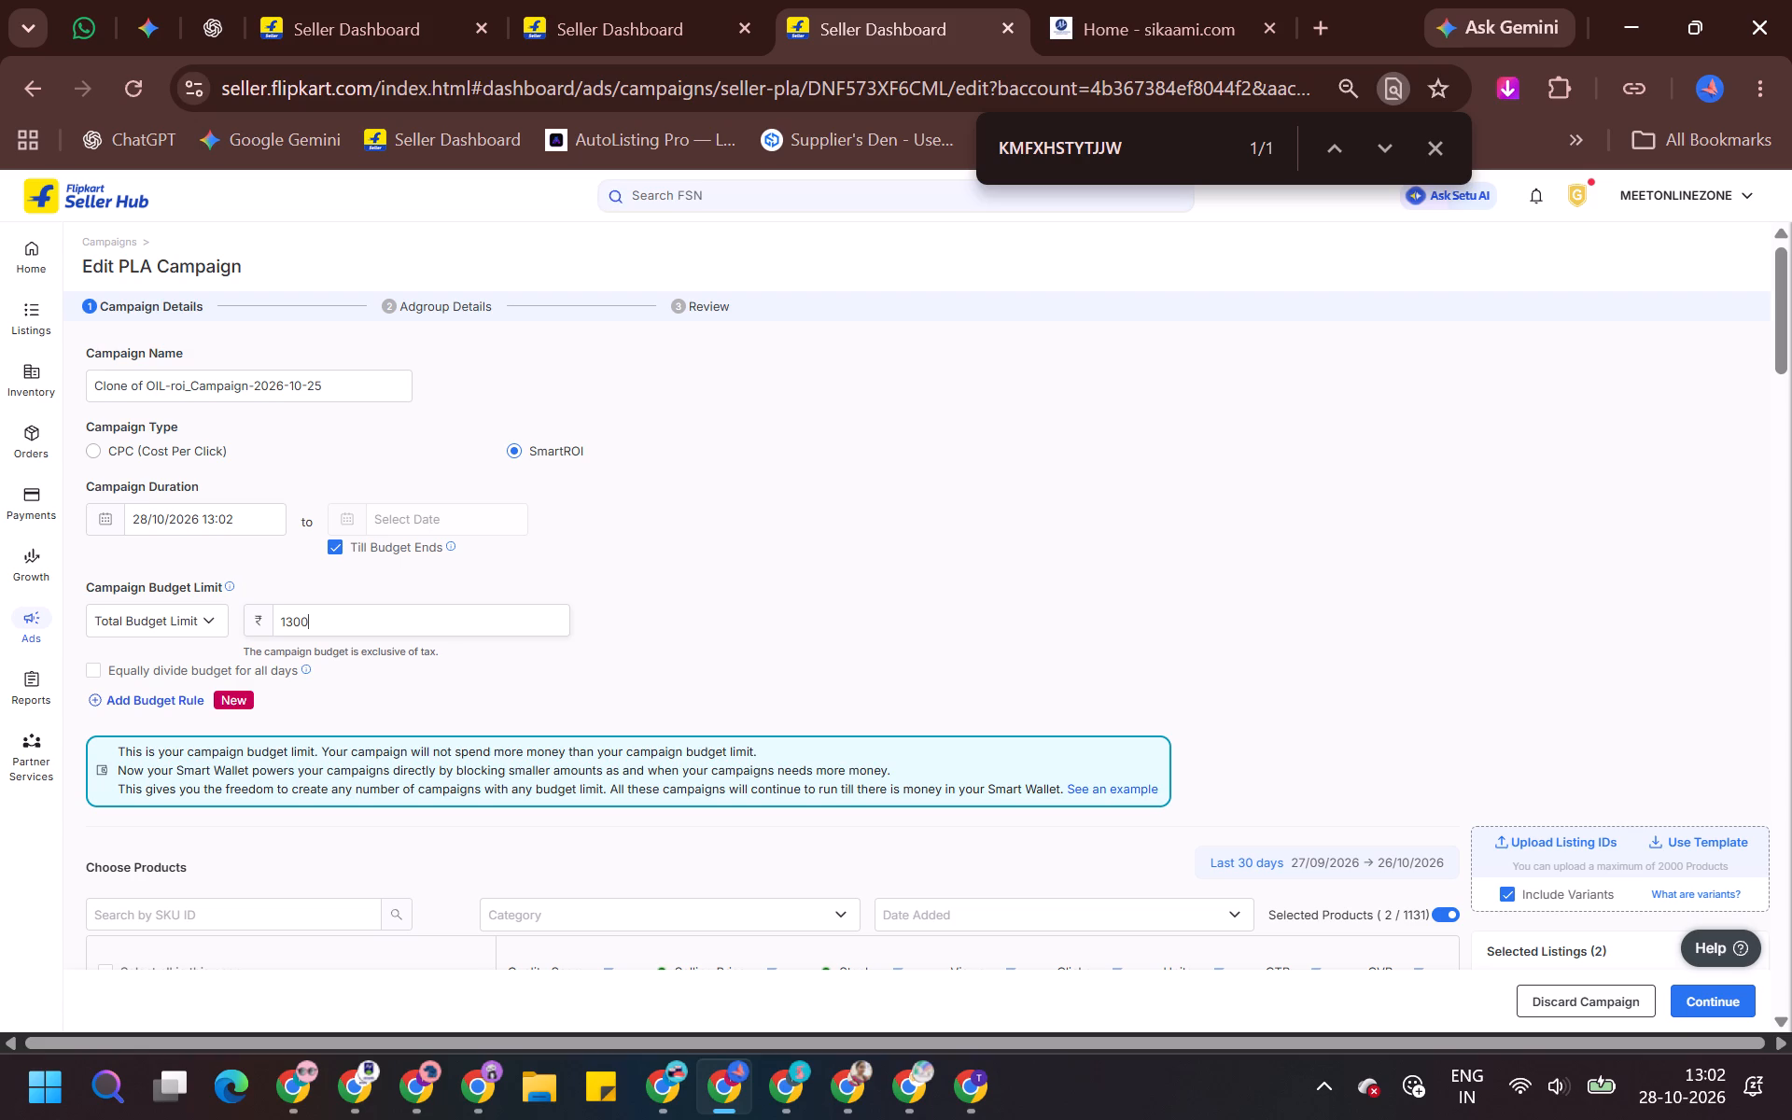
pyautogui.write('1000')
pyautogui.click(1455, 599)
pyautogui.click(1715, 996)
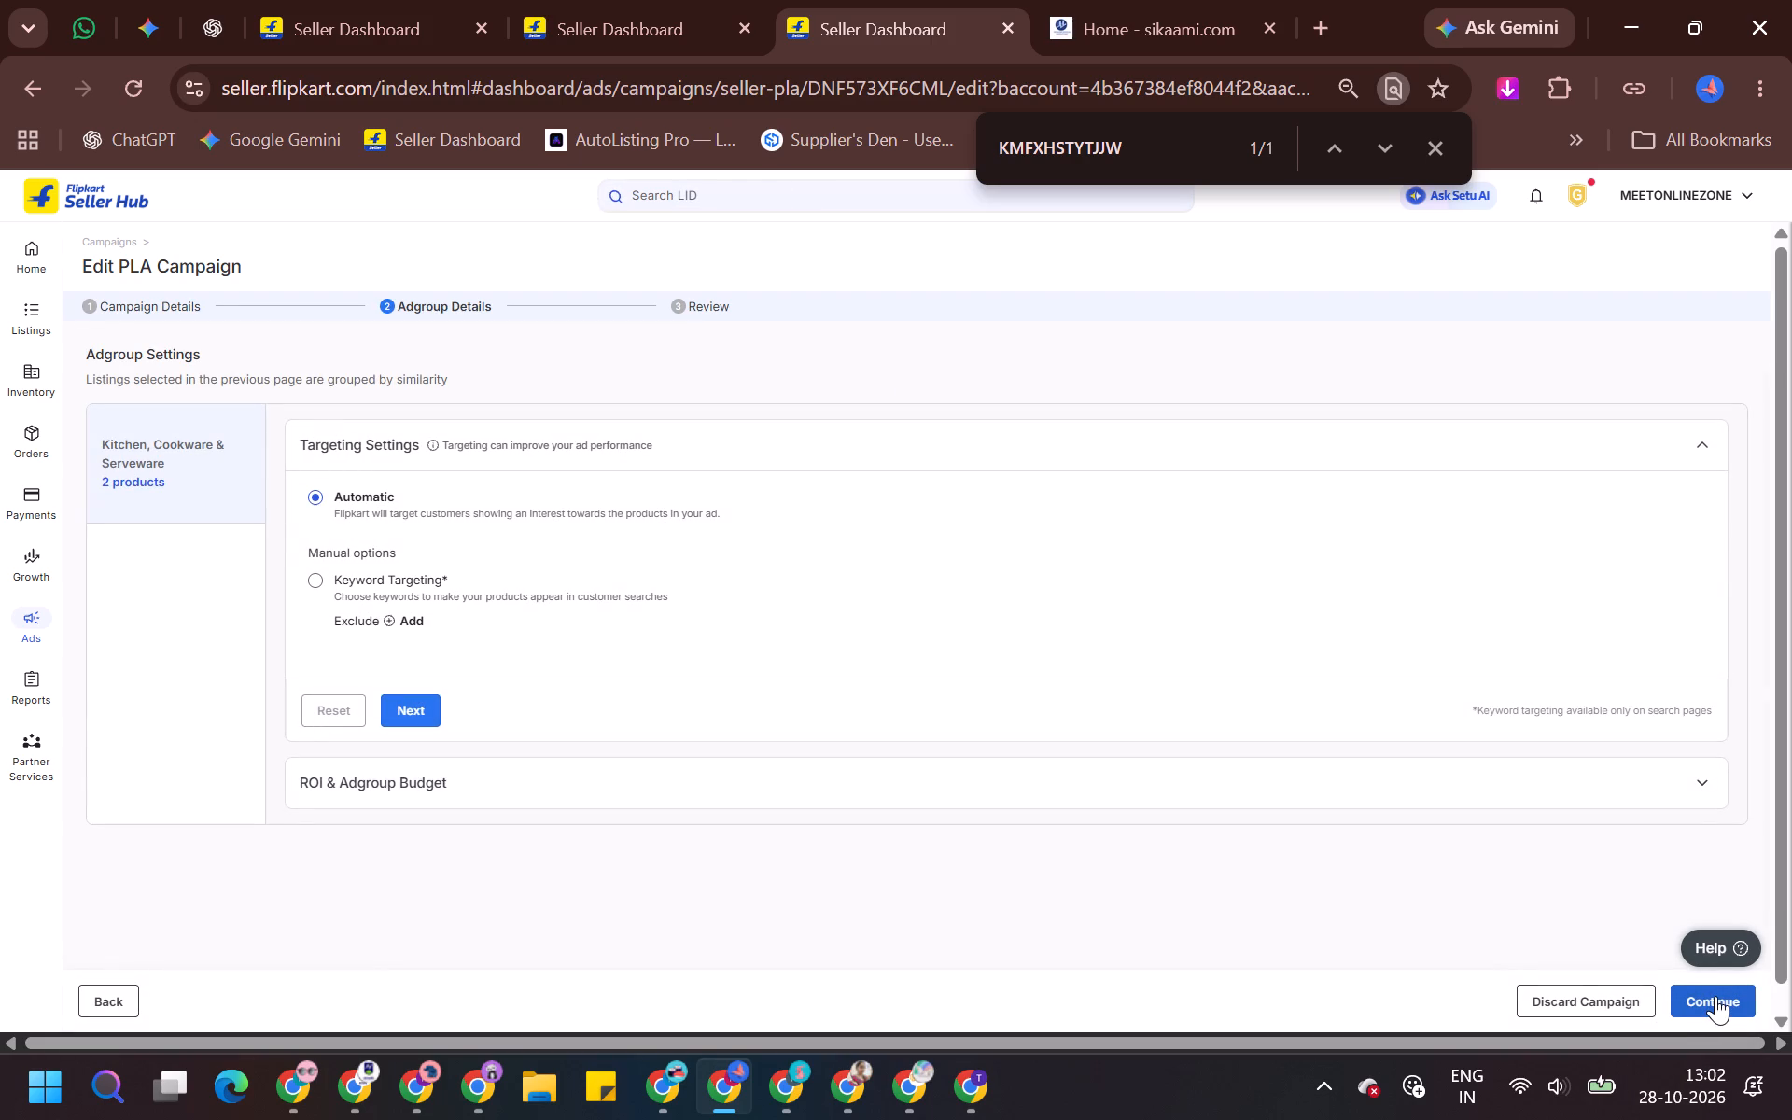
# Accept Automatic targeting for the Kitchen, Cookware & Serveware adgroup and advance to its ROI and budget settings.
pyautogui.click(431, 694)
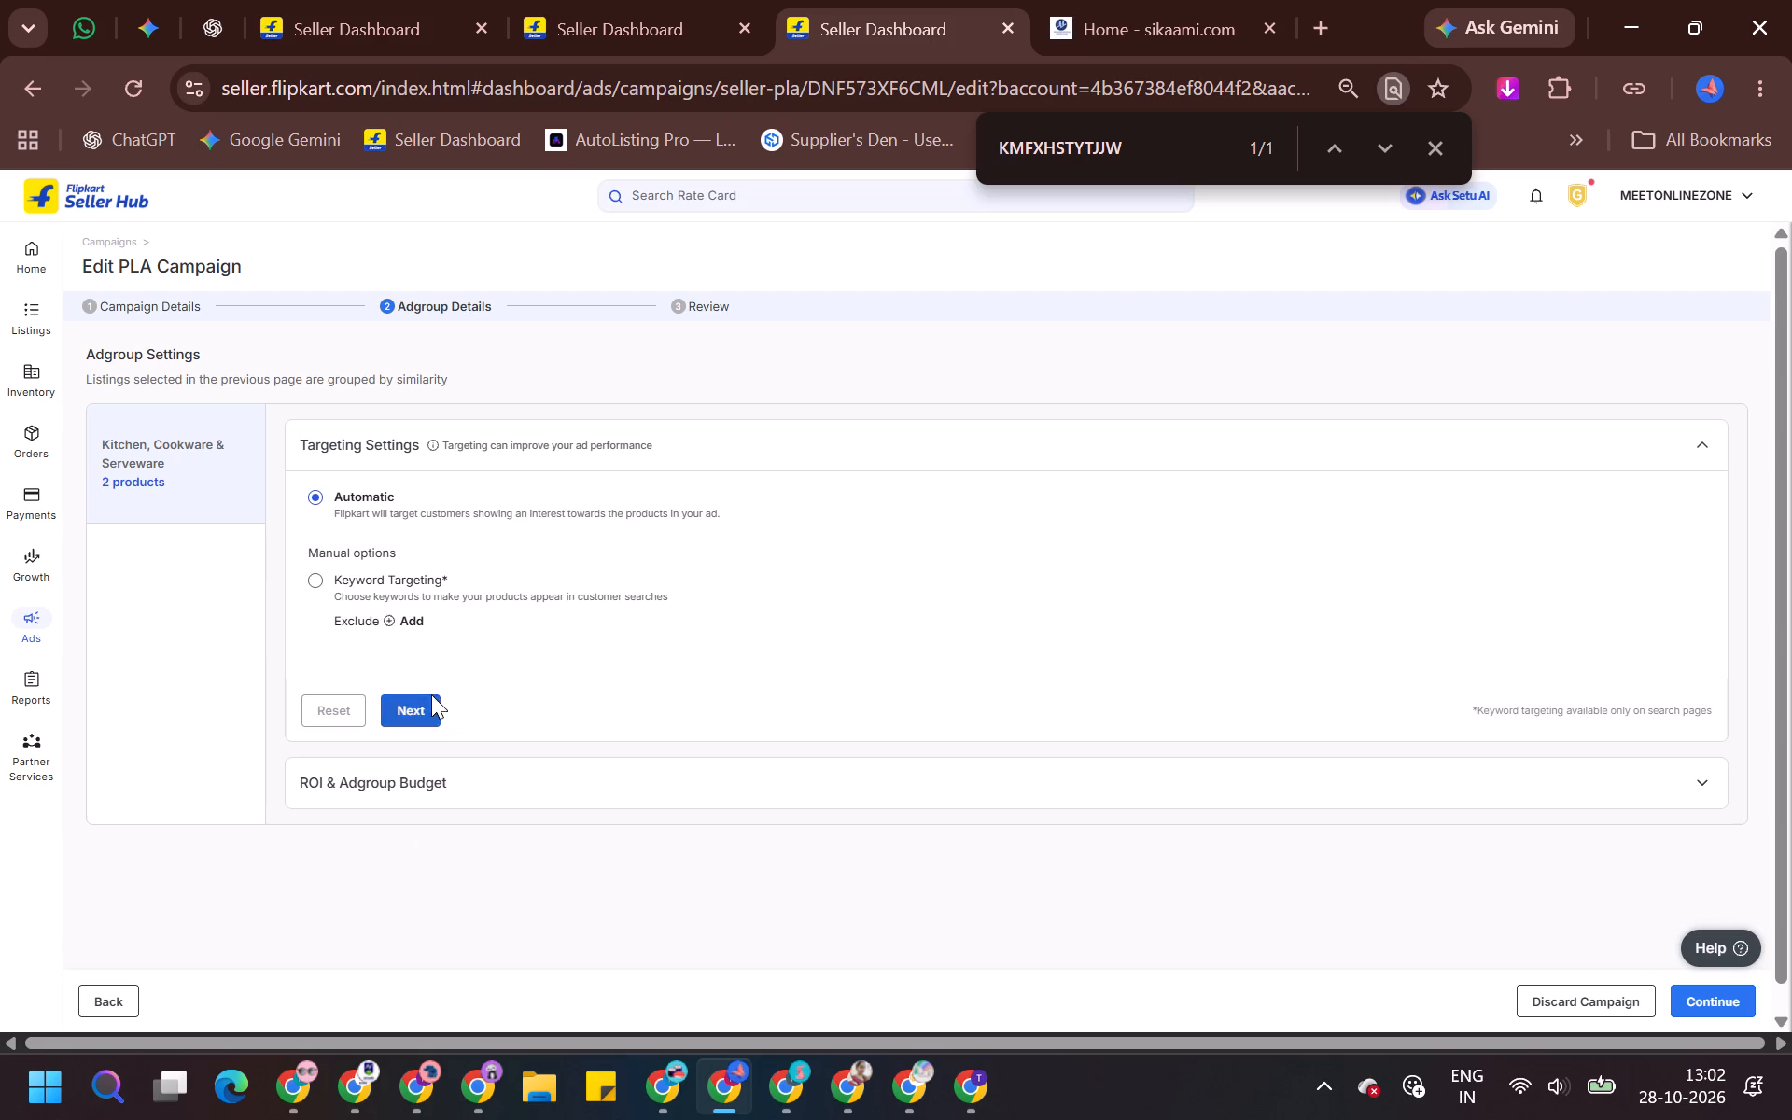
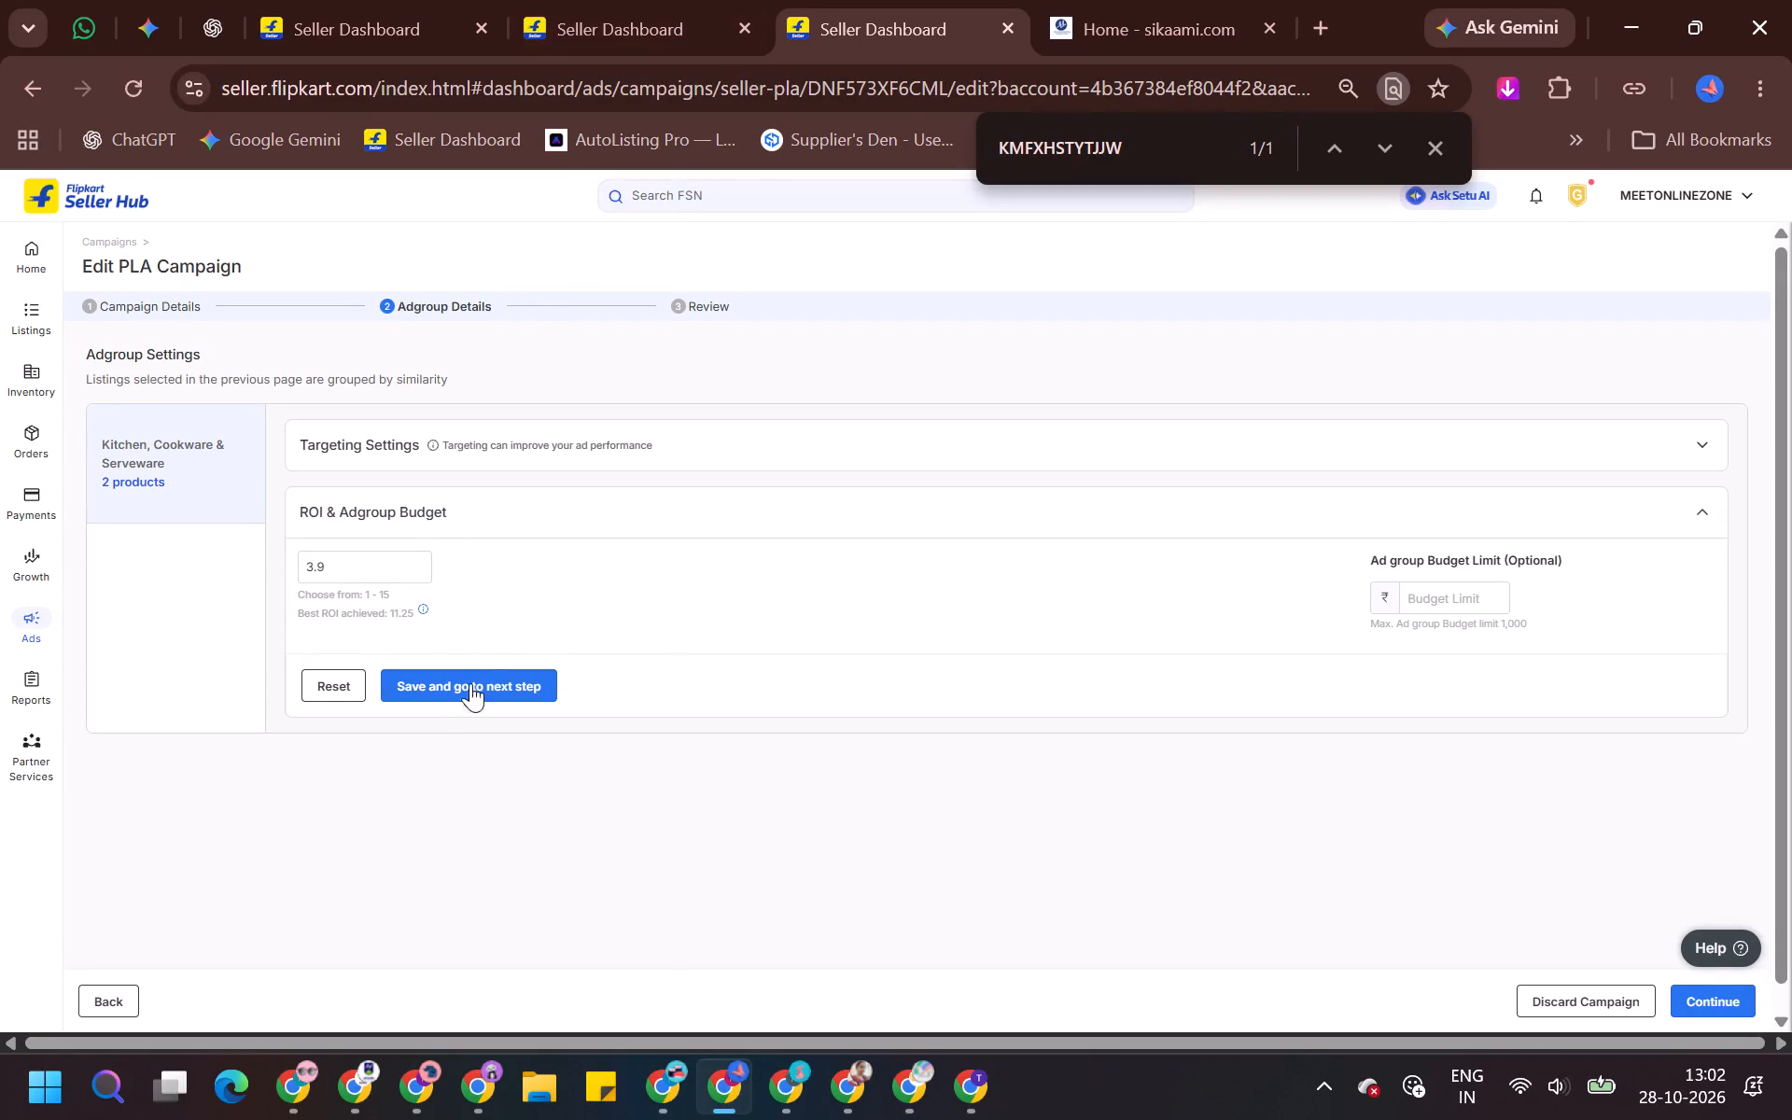
# Set the Kitchen, Cookware & Serveware adgroup's ROI to 10 and save it to proceed to the review.
pyautogui.doubleClick(391, 563)
pyautogui.press('9')
pyautogui.press('BackSpace')
pyautogui.write('10')
pyautogui.press('Tab')
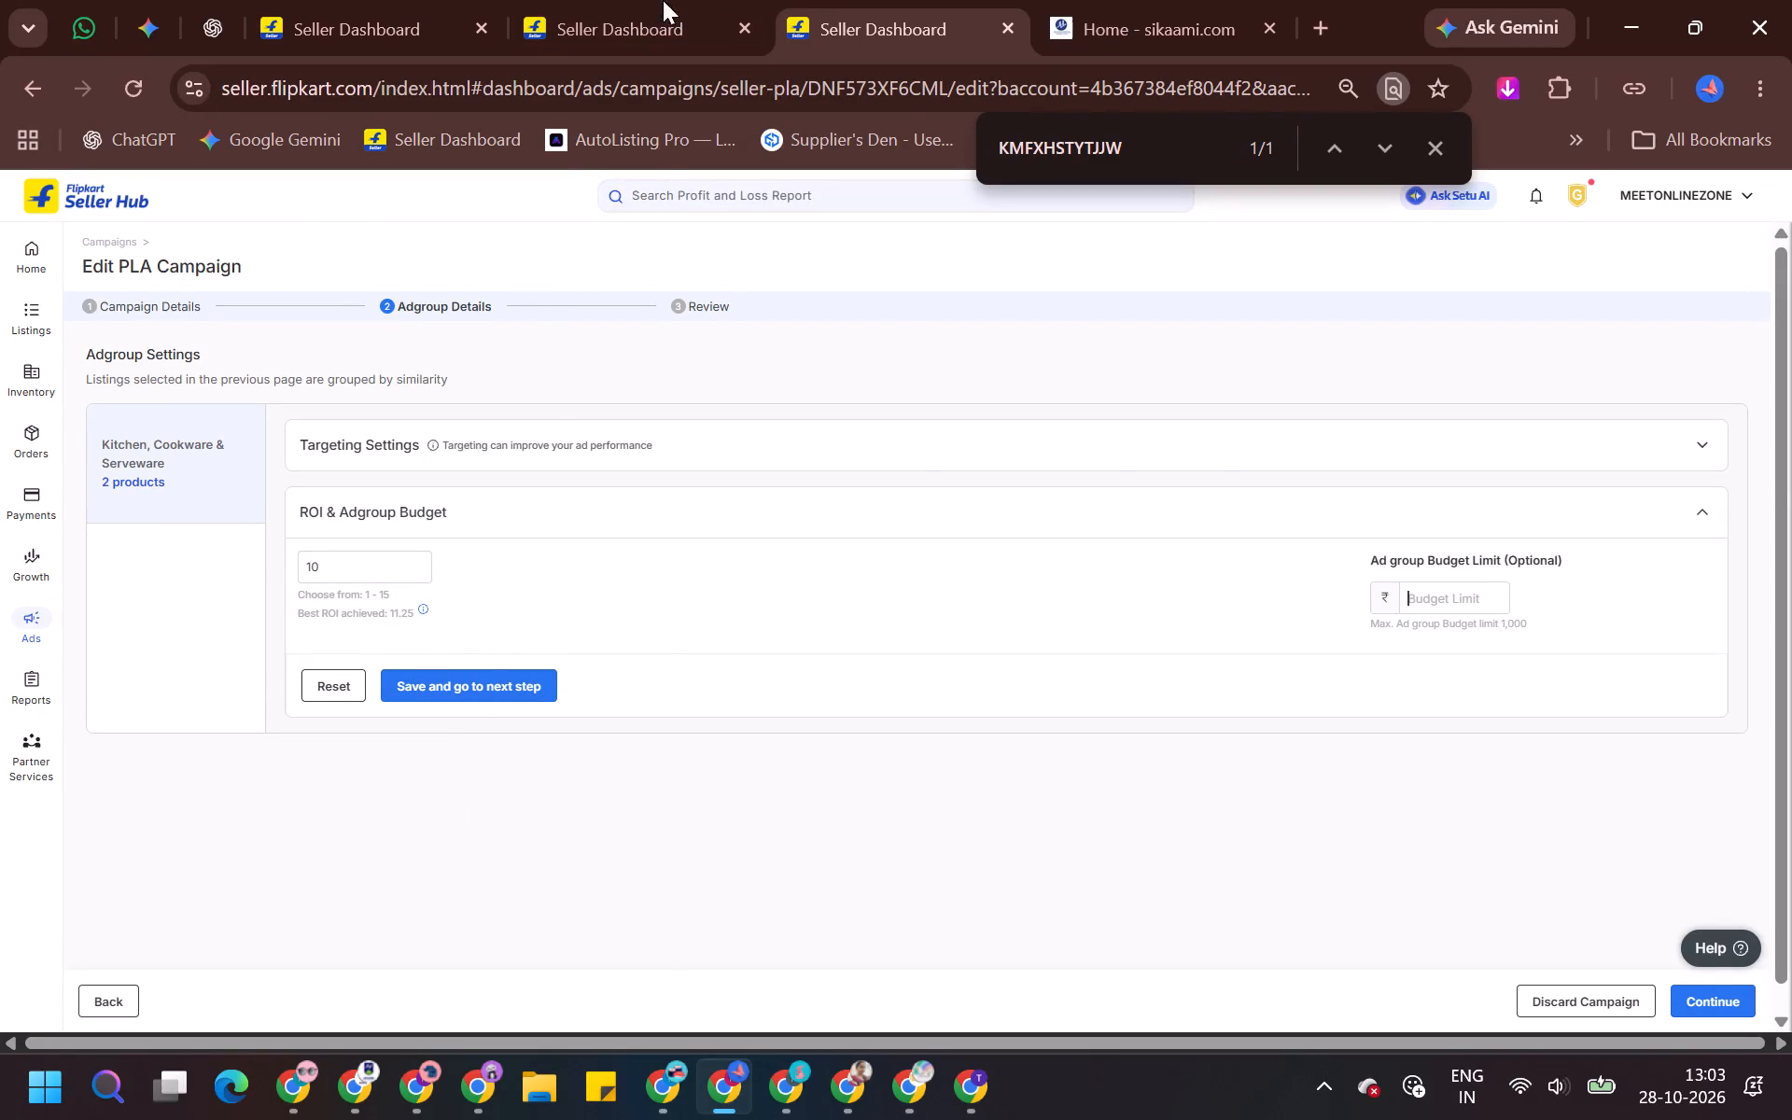
pyautogui.click(701, 0)
pyautogui.click(976, 0)
pyautogui.click(459, 674)
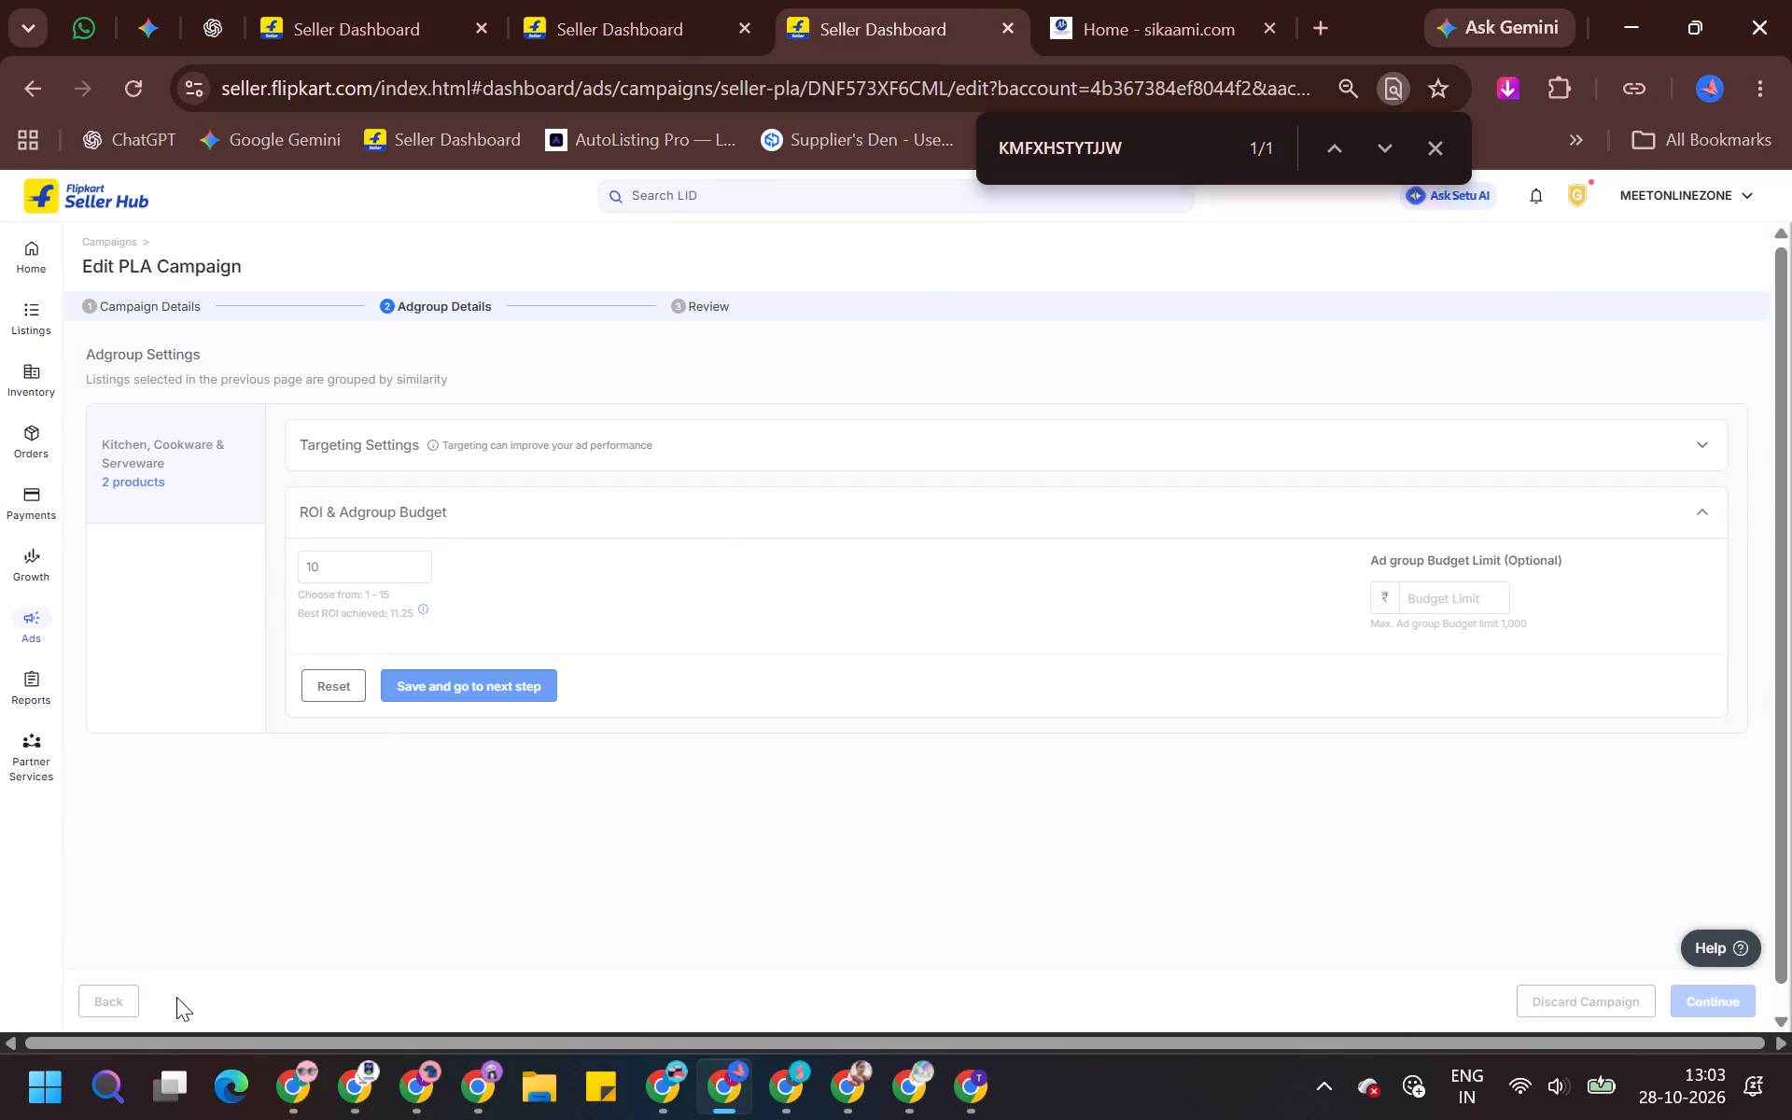
# Go back to the campaign details and recheck the campaign type, duration, budget limit and product selection.
pyautogui.click(112, 994)
pyautogui.click(112, 994)
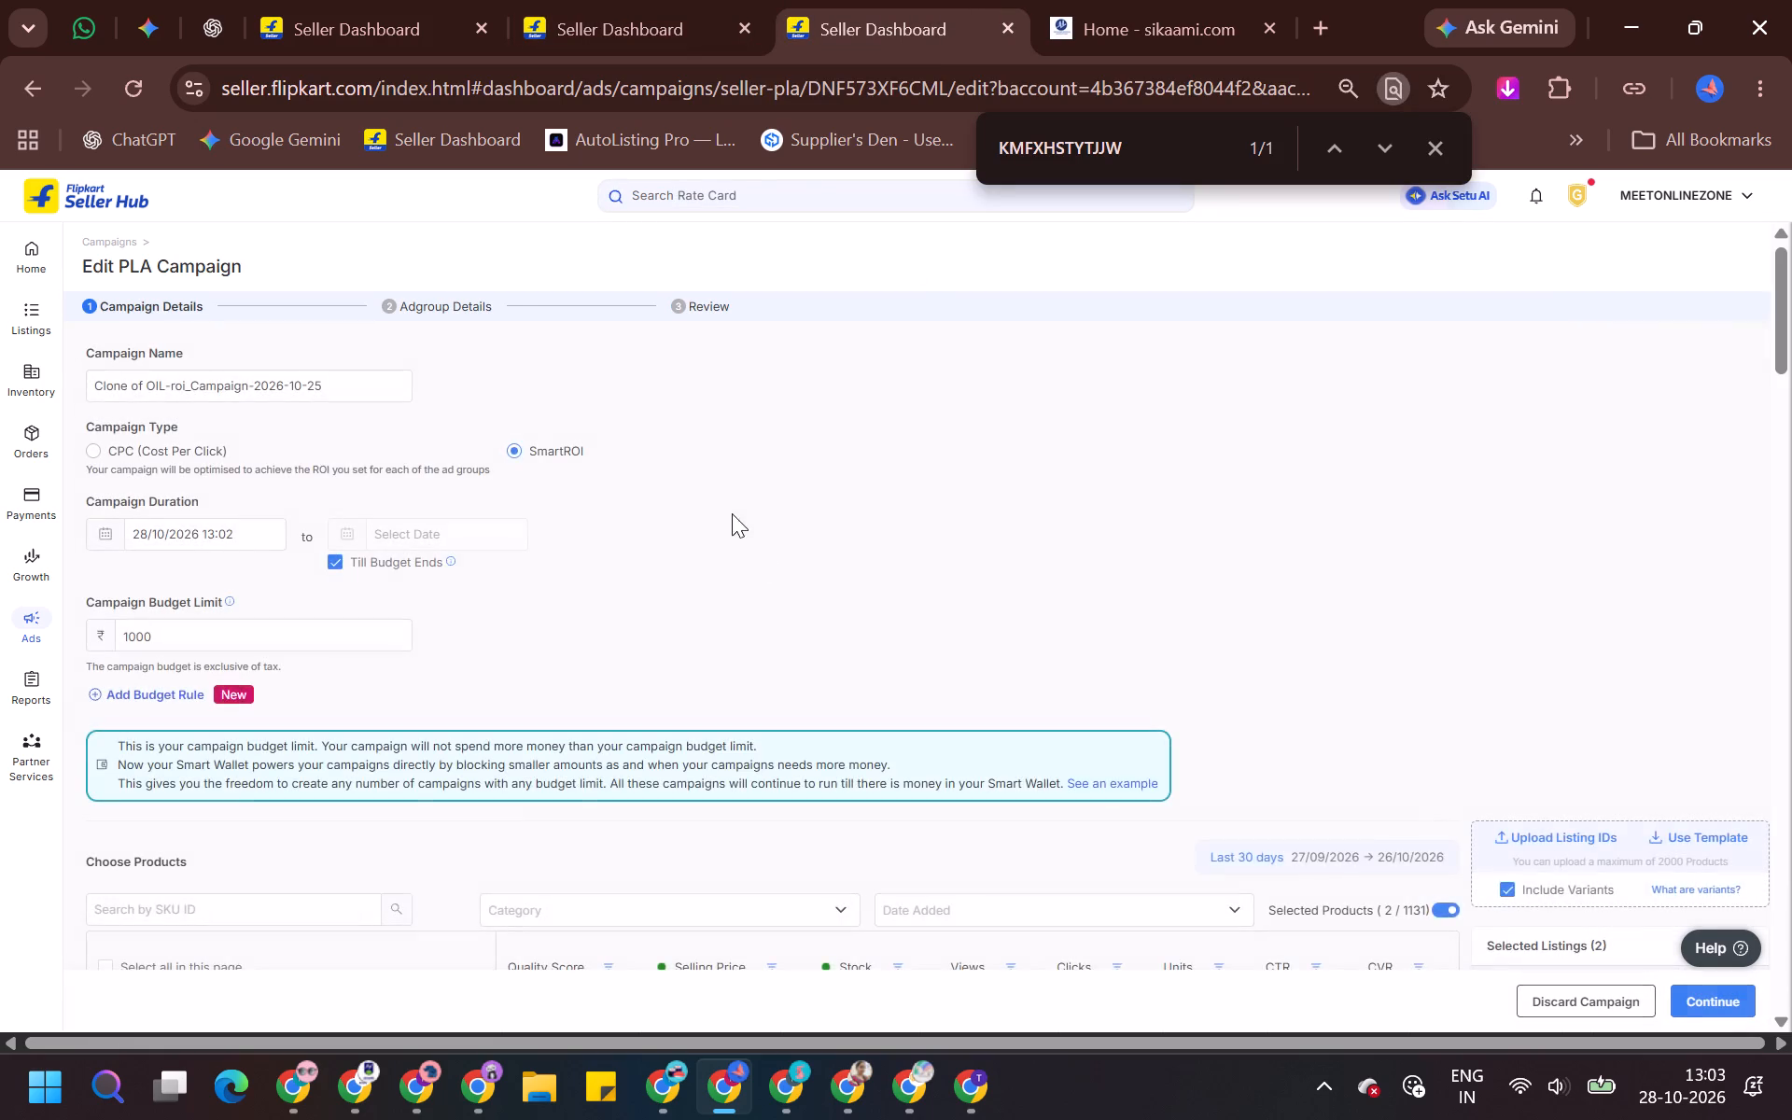
pyautogui.scroll(-6, 861, 627)
pyautogui.scroll(5, 926, 640)
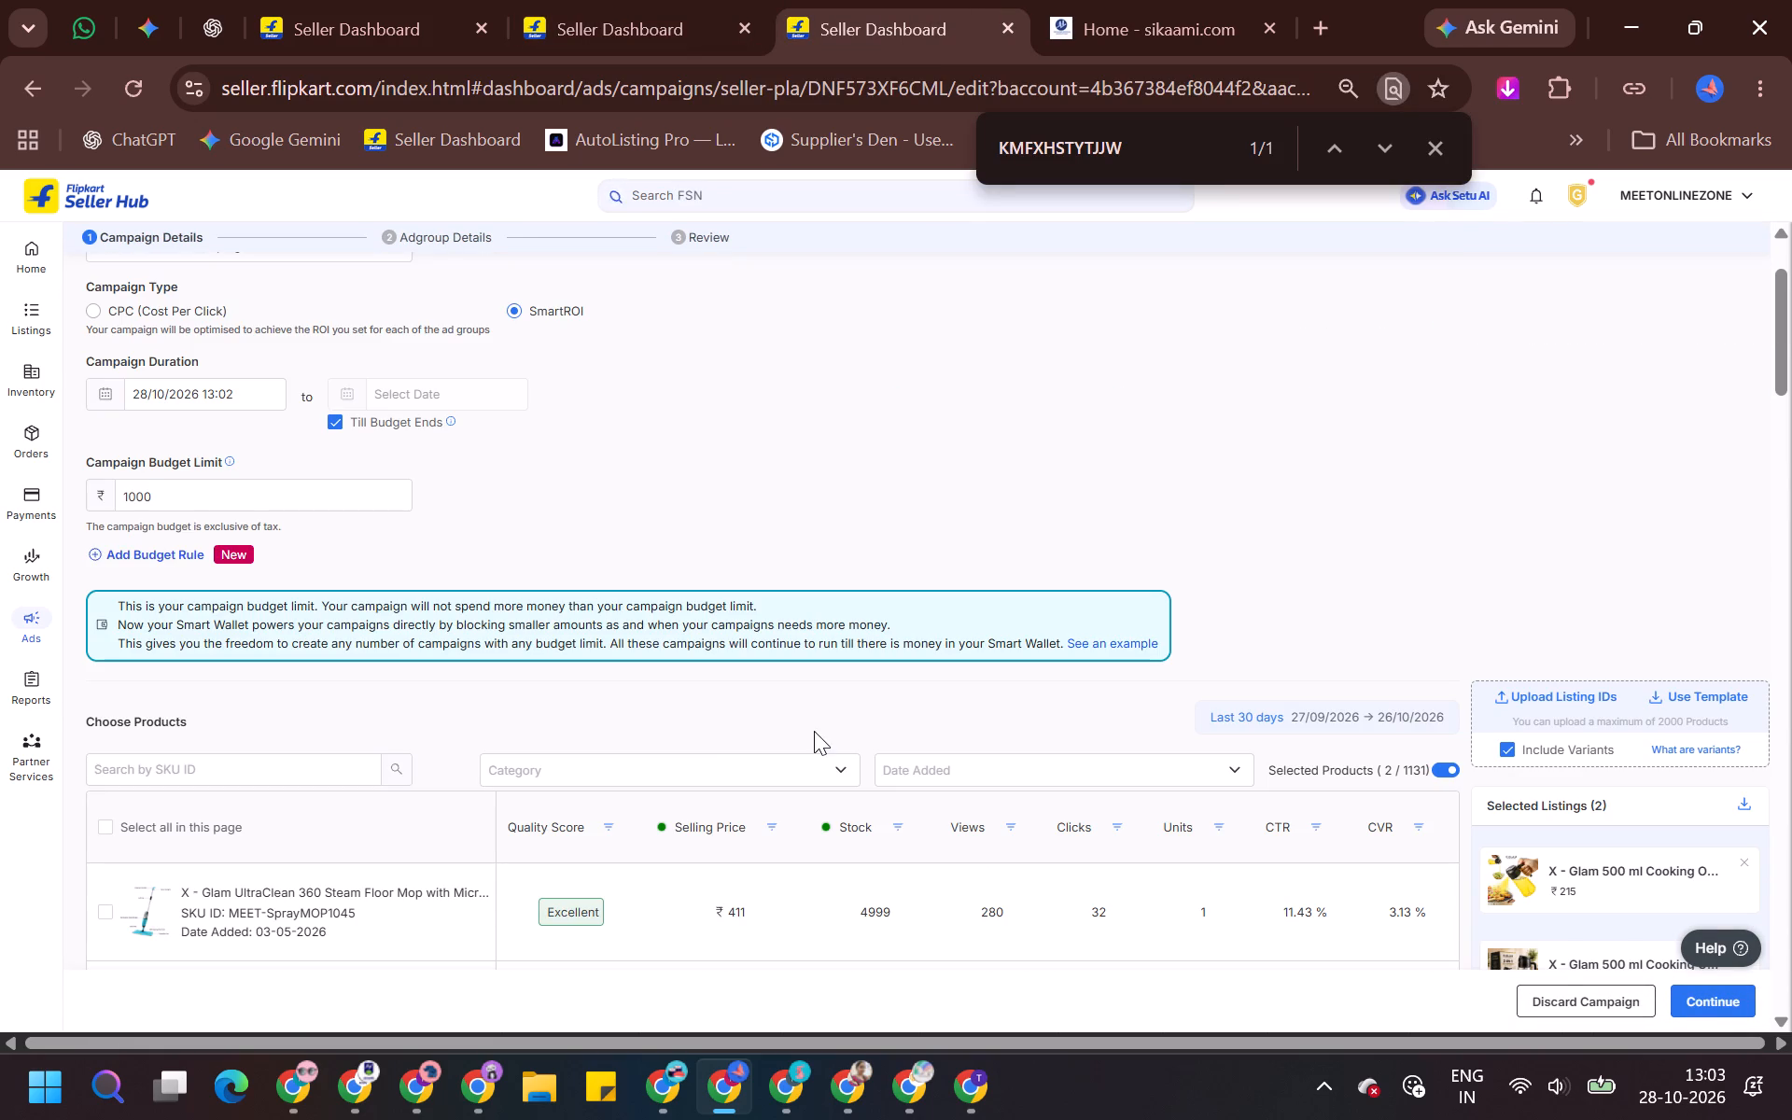
# Return to the adgroup details, keep Automatic targeting and open the adgroup's ROI value for editing.
pyautogui.click(1716, 1001)
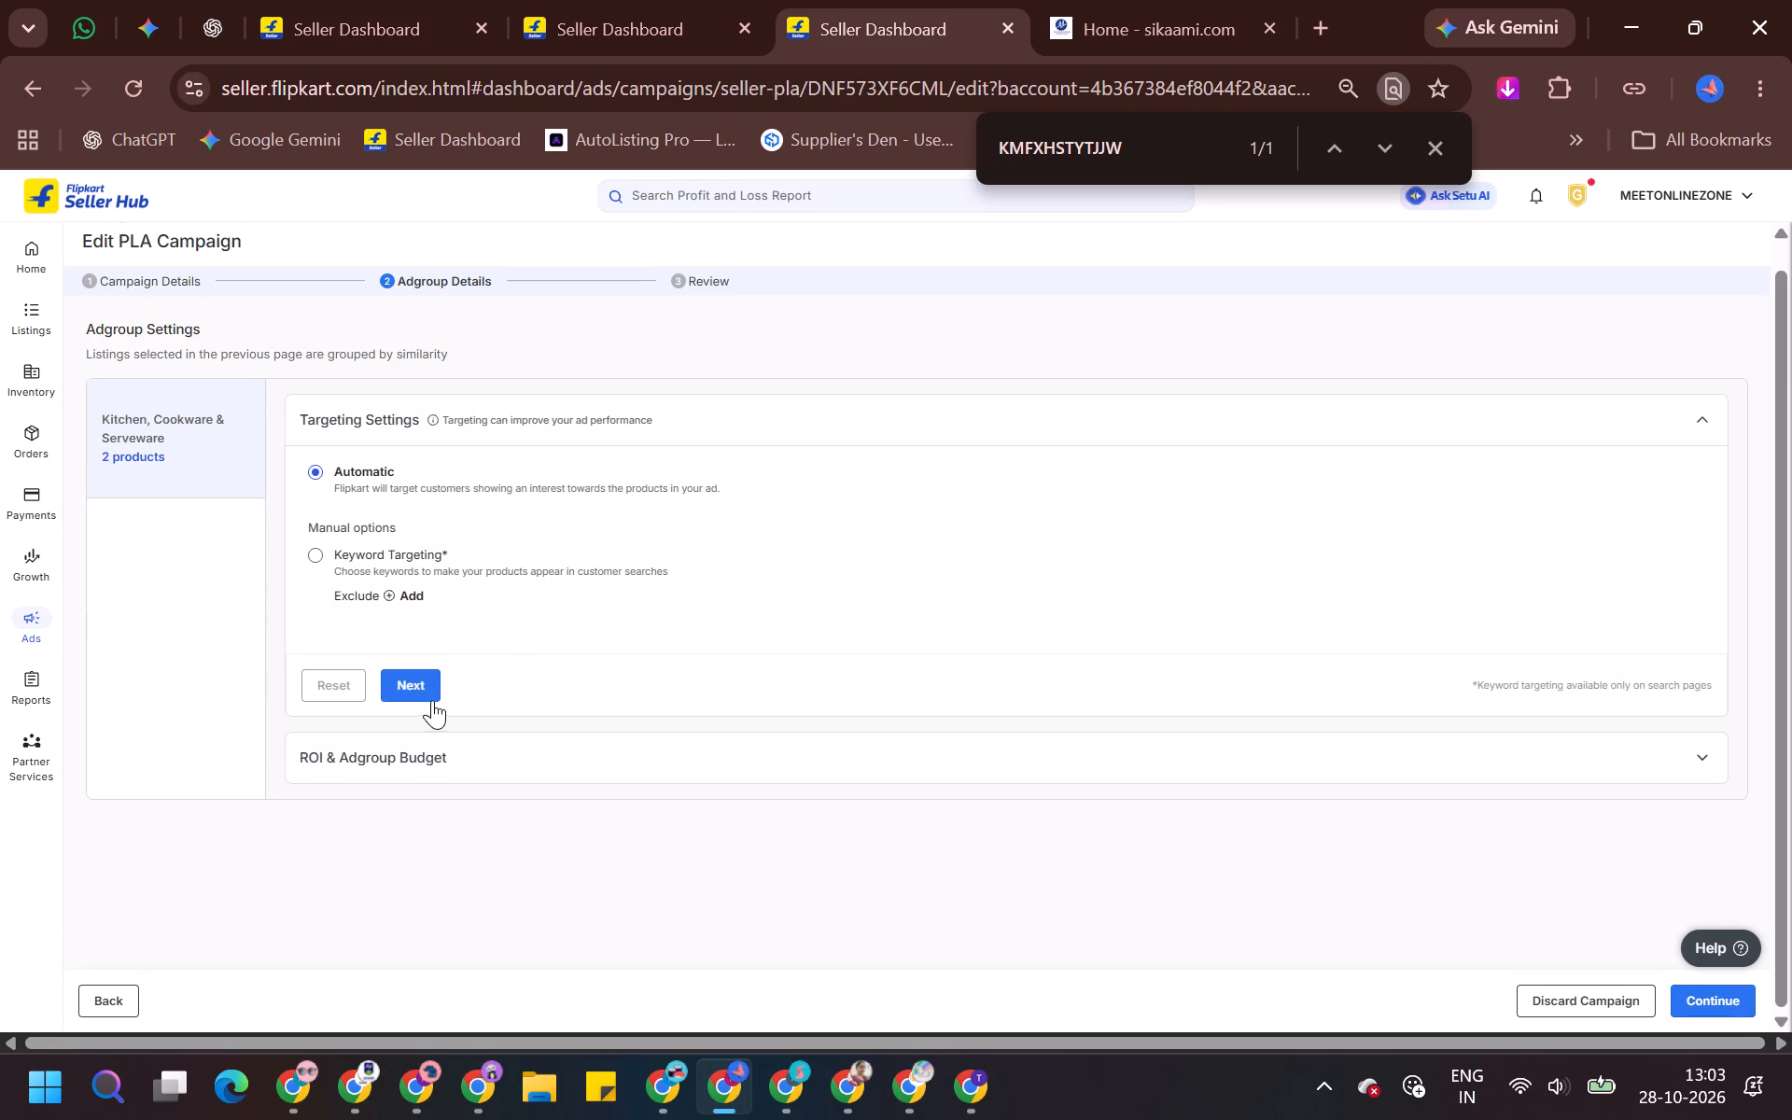
pyautogui.click(432, 701)
pyautogui.doubleClick(417, 545)
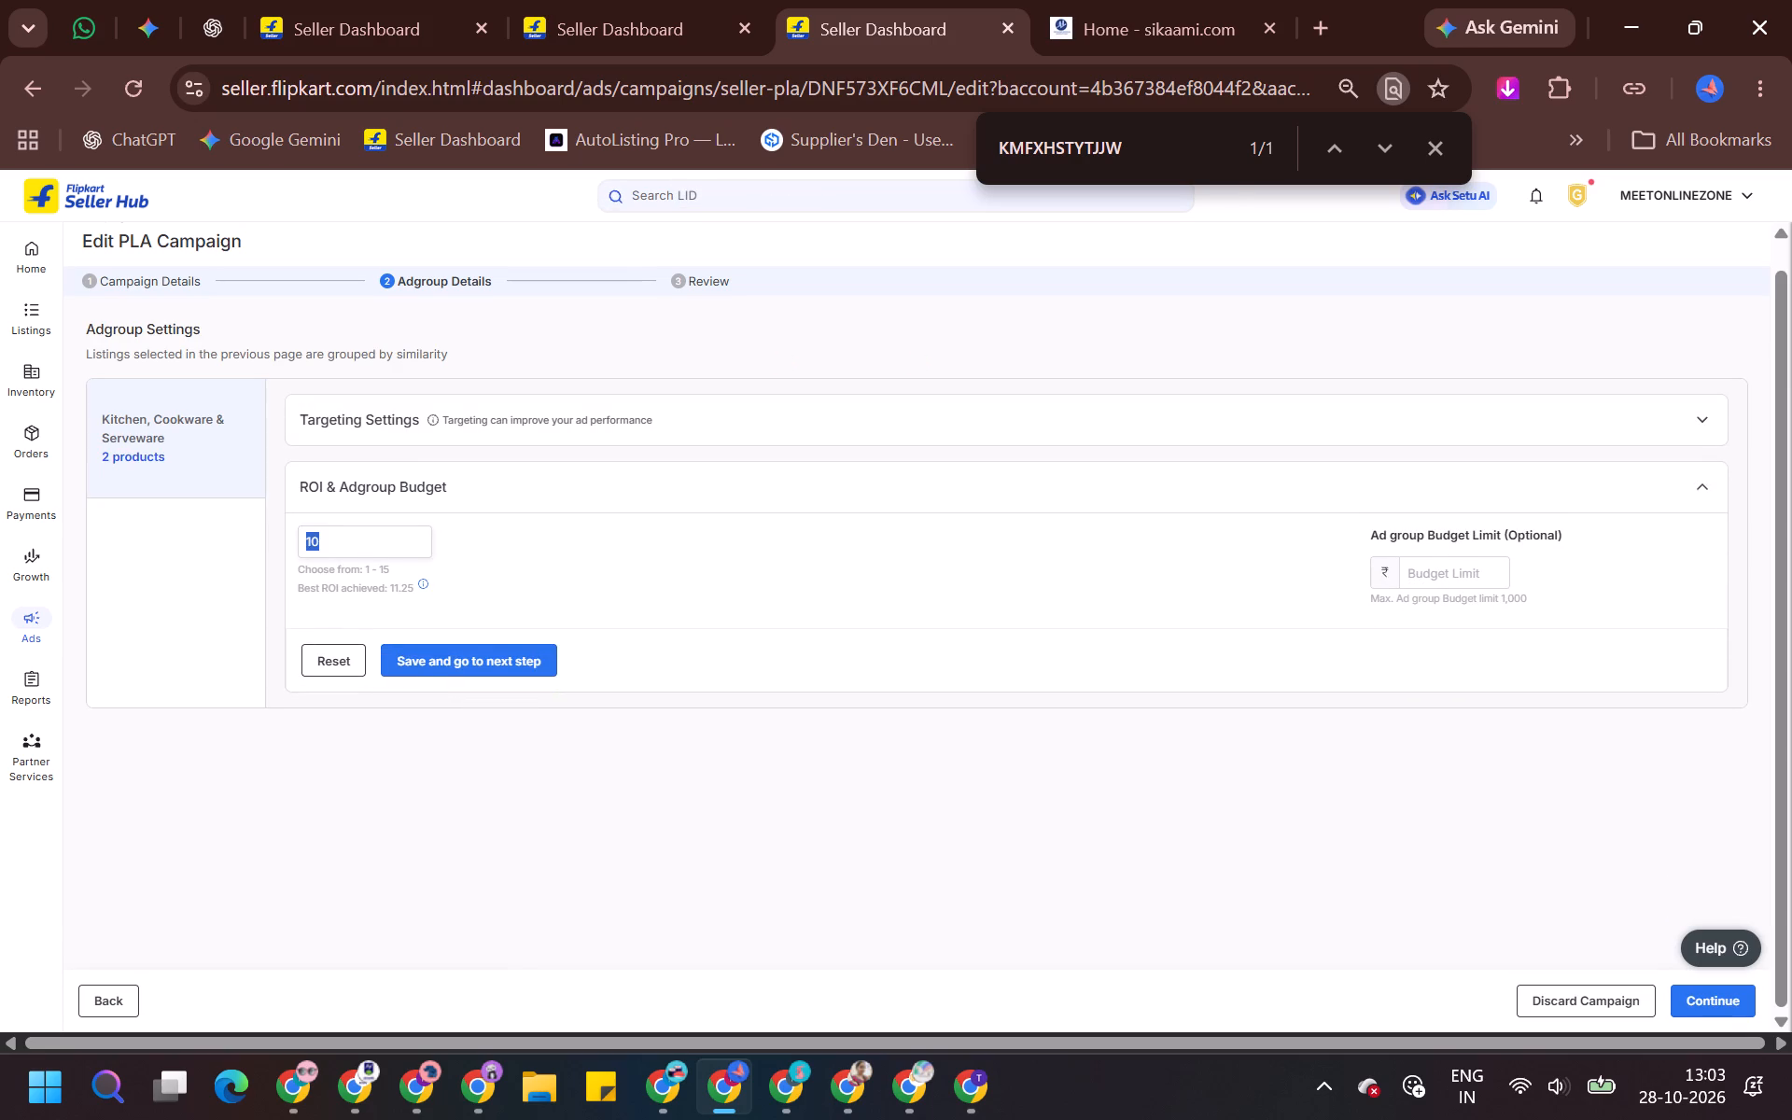
# Save the Kitchen, Cookware & Serveware adgroup with its ROI at 10 and submit the edited PLA campaign.
pyautogui.click(426, 657)
pyautogui.click(1698, 1001)
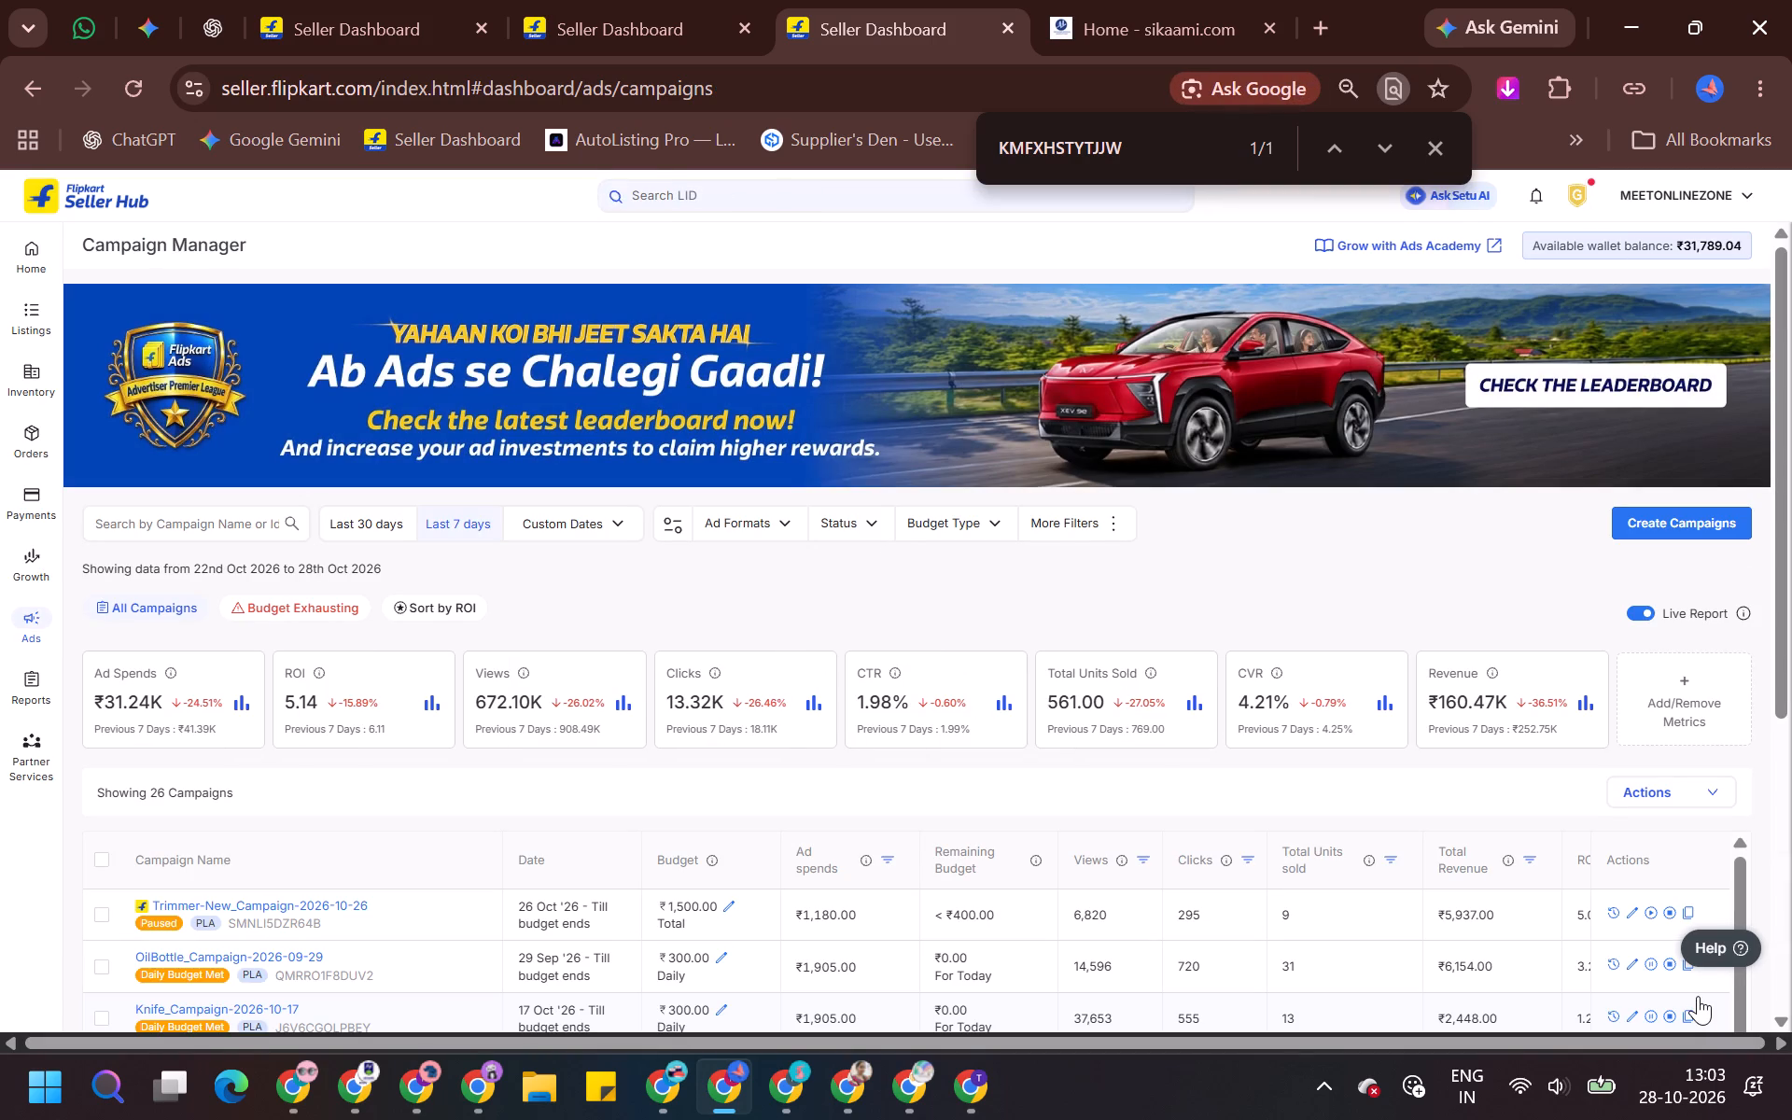
# Look through the campaign list's status, budget, ad spend and revenue for the last 7 days.
pyautogui.scroll(-3, 803, 731)
pyautogui.scroll(-4, 789, 656)
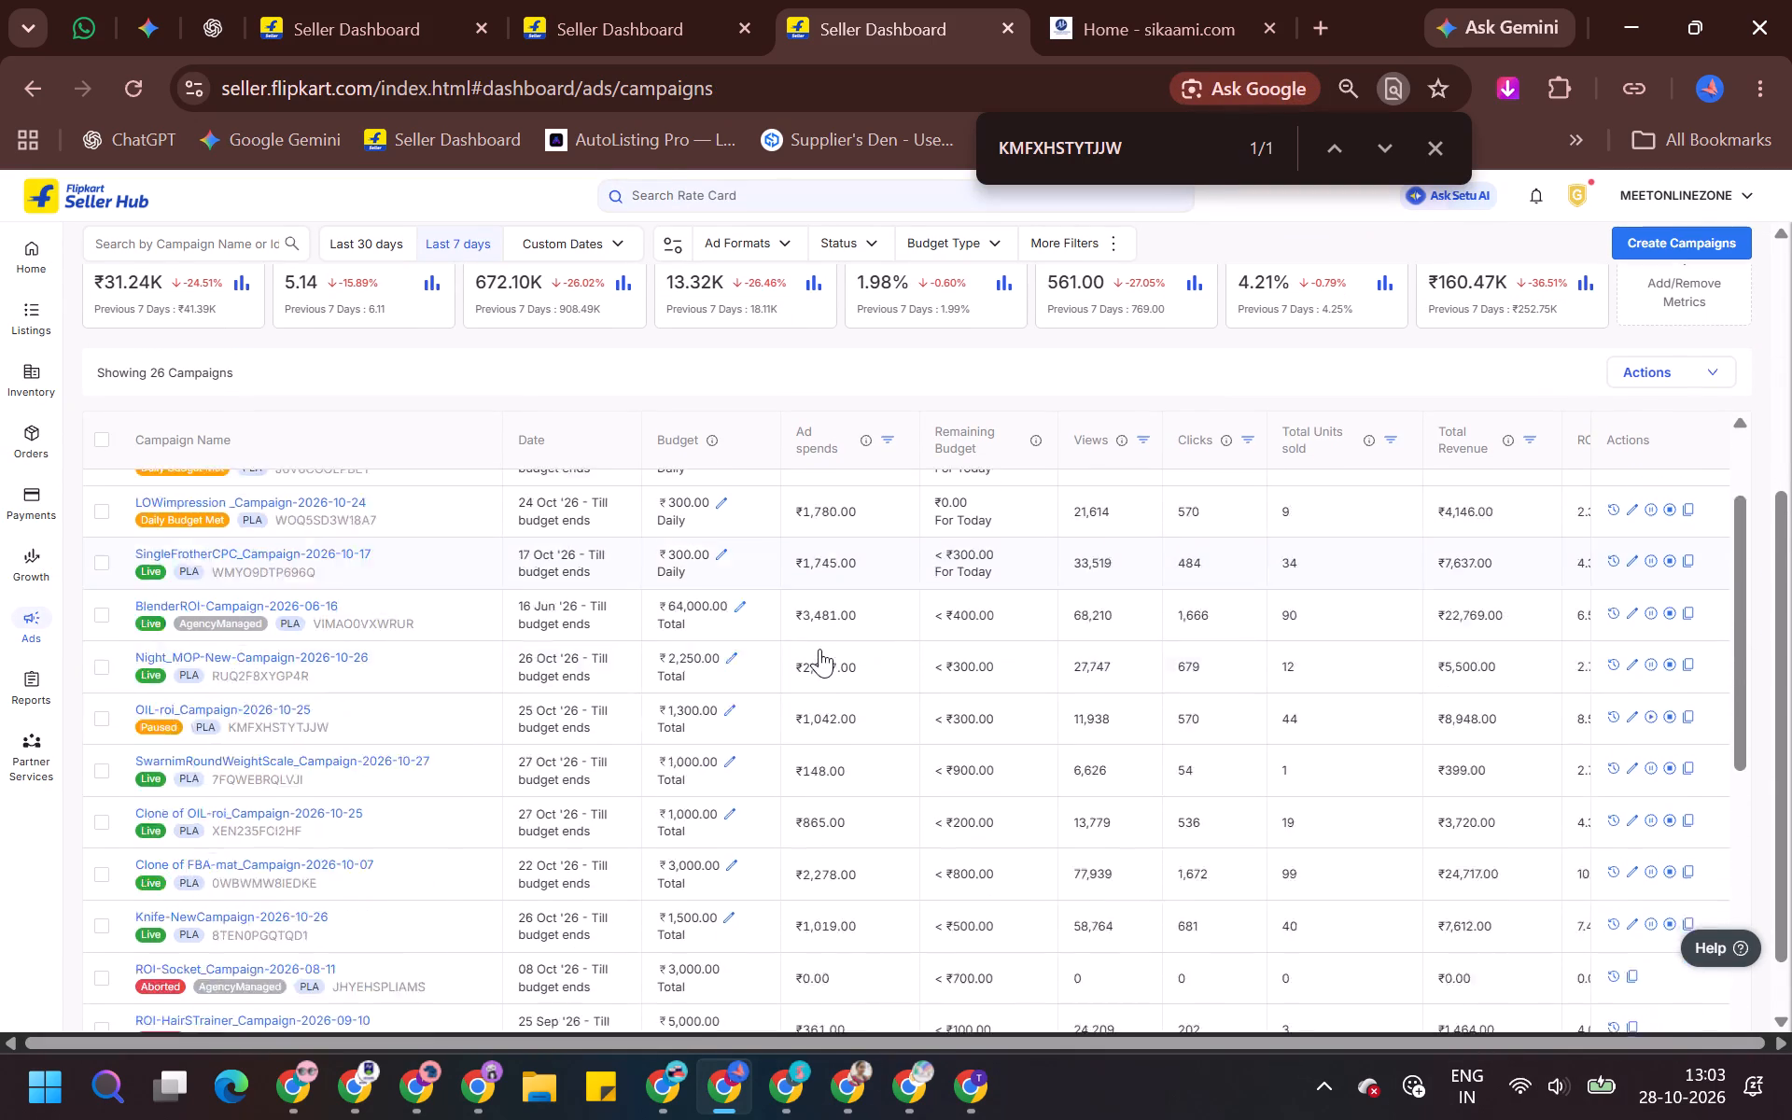
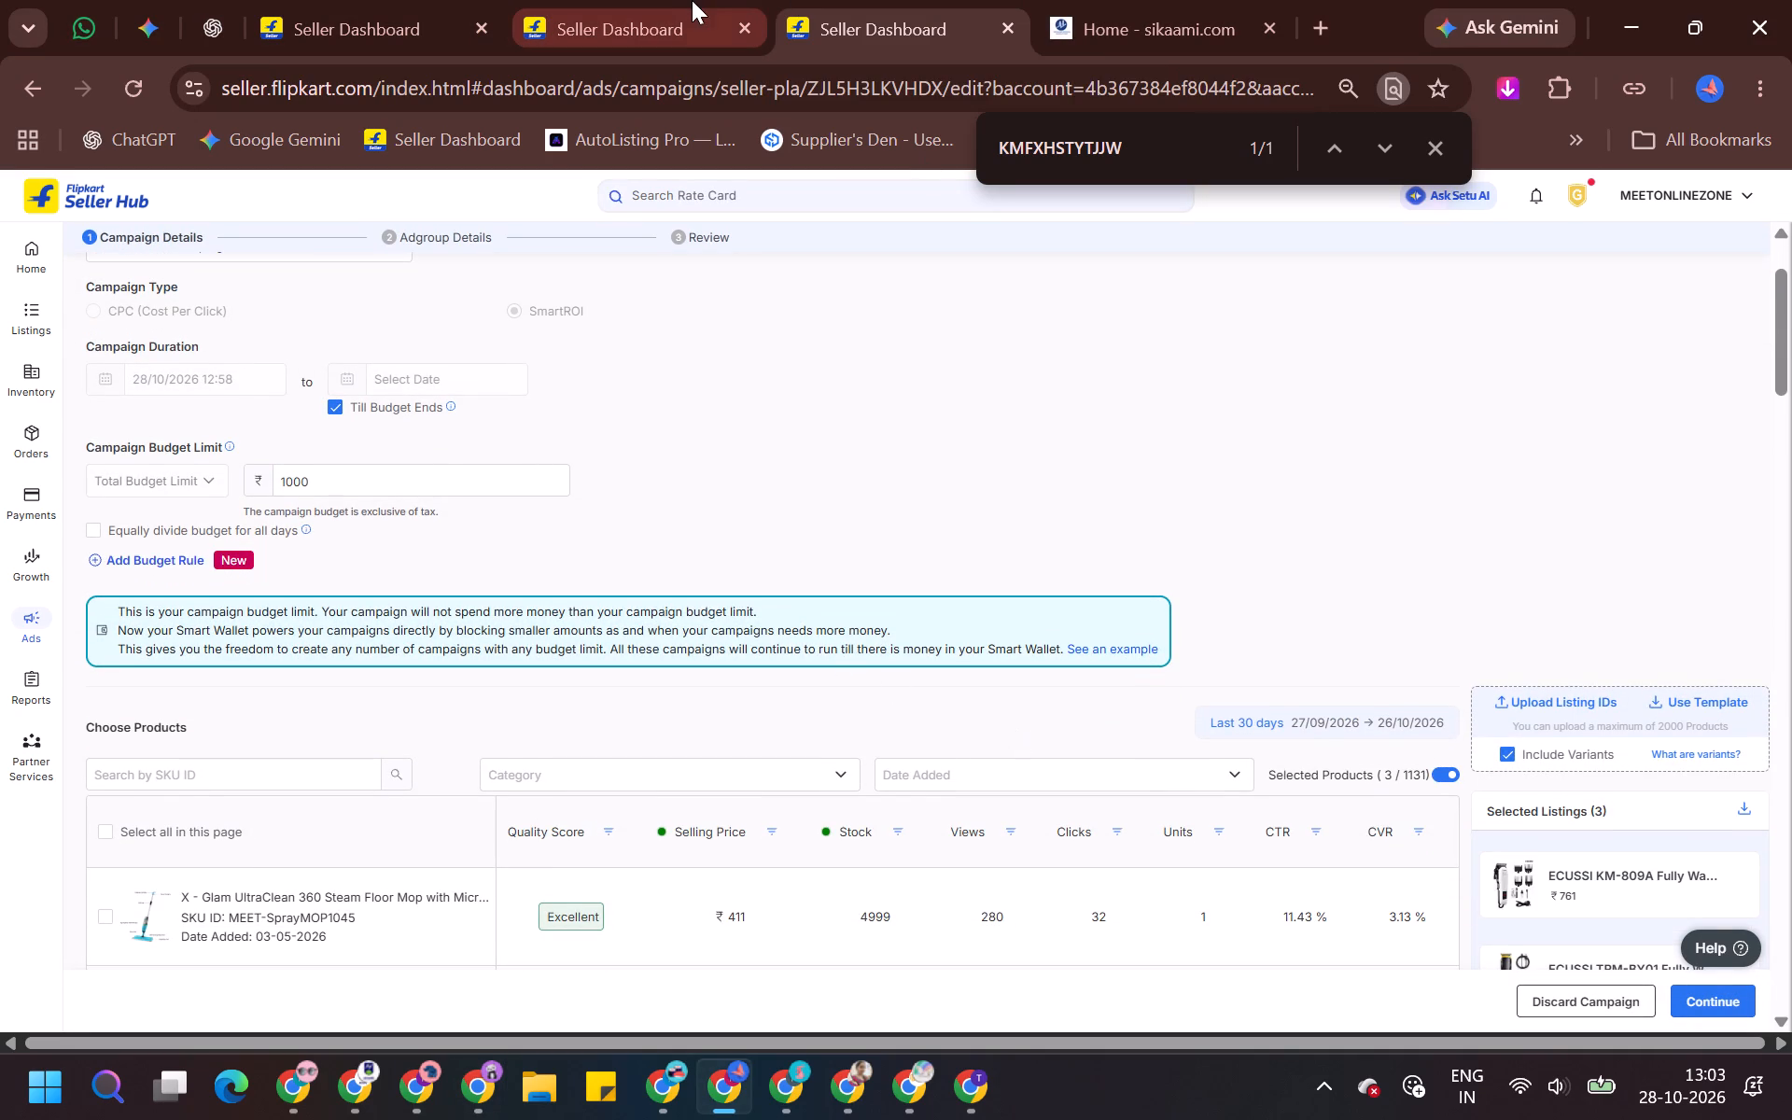
# Open the Growth section's NXT Insights in a new tab from the listings page and examine today's sales trend and top products.
pyautogui.click(297, 0)
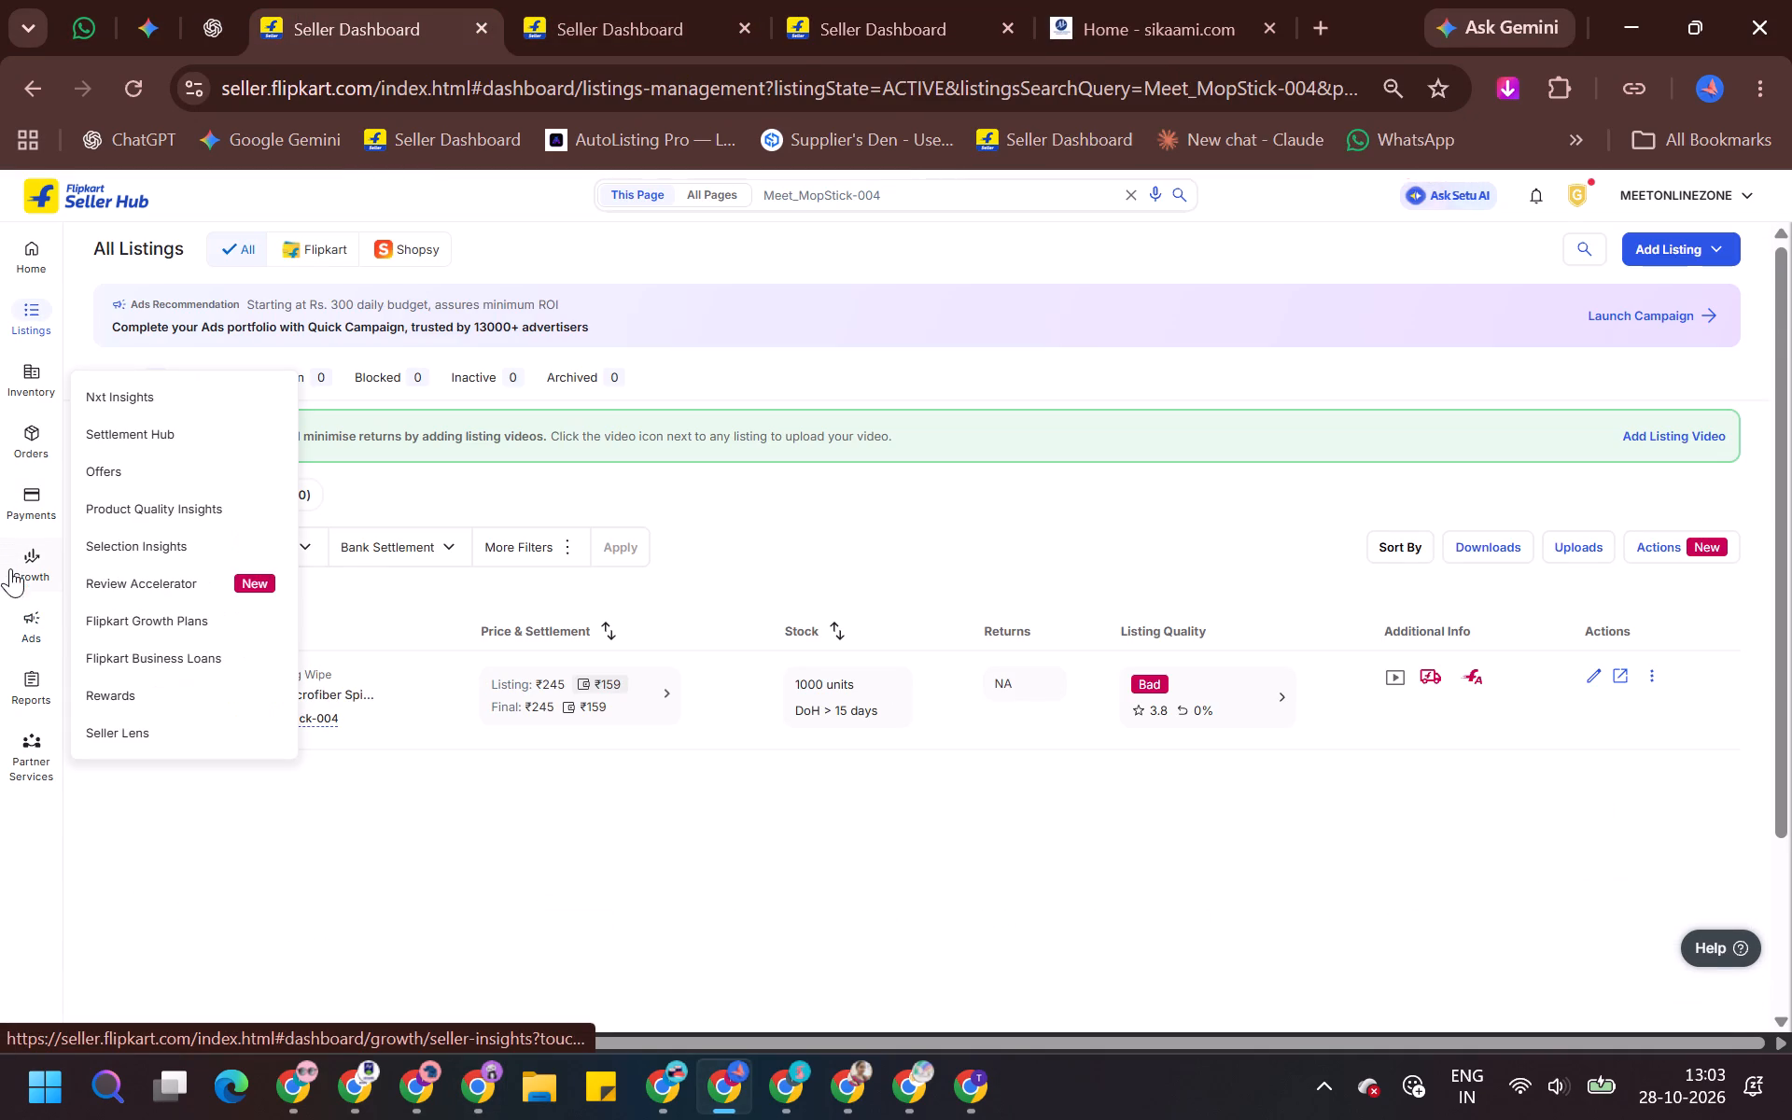
pyautogui.rightClick(10, 568)
pyautogui.click(63, 598)
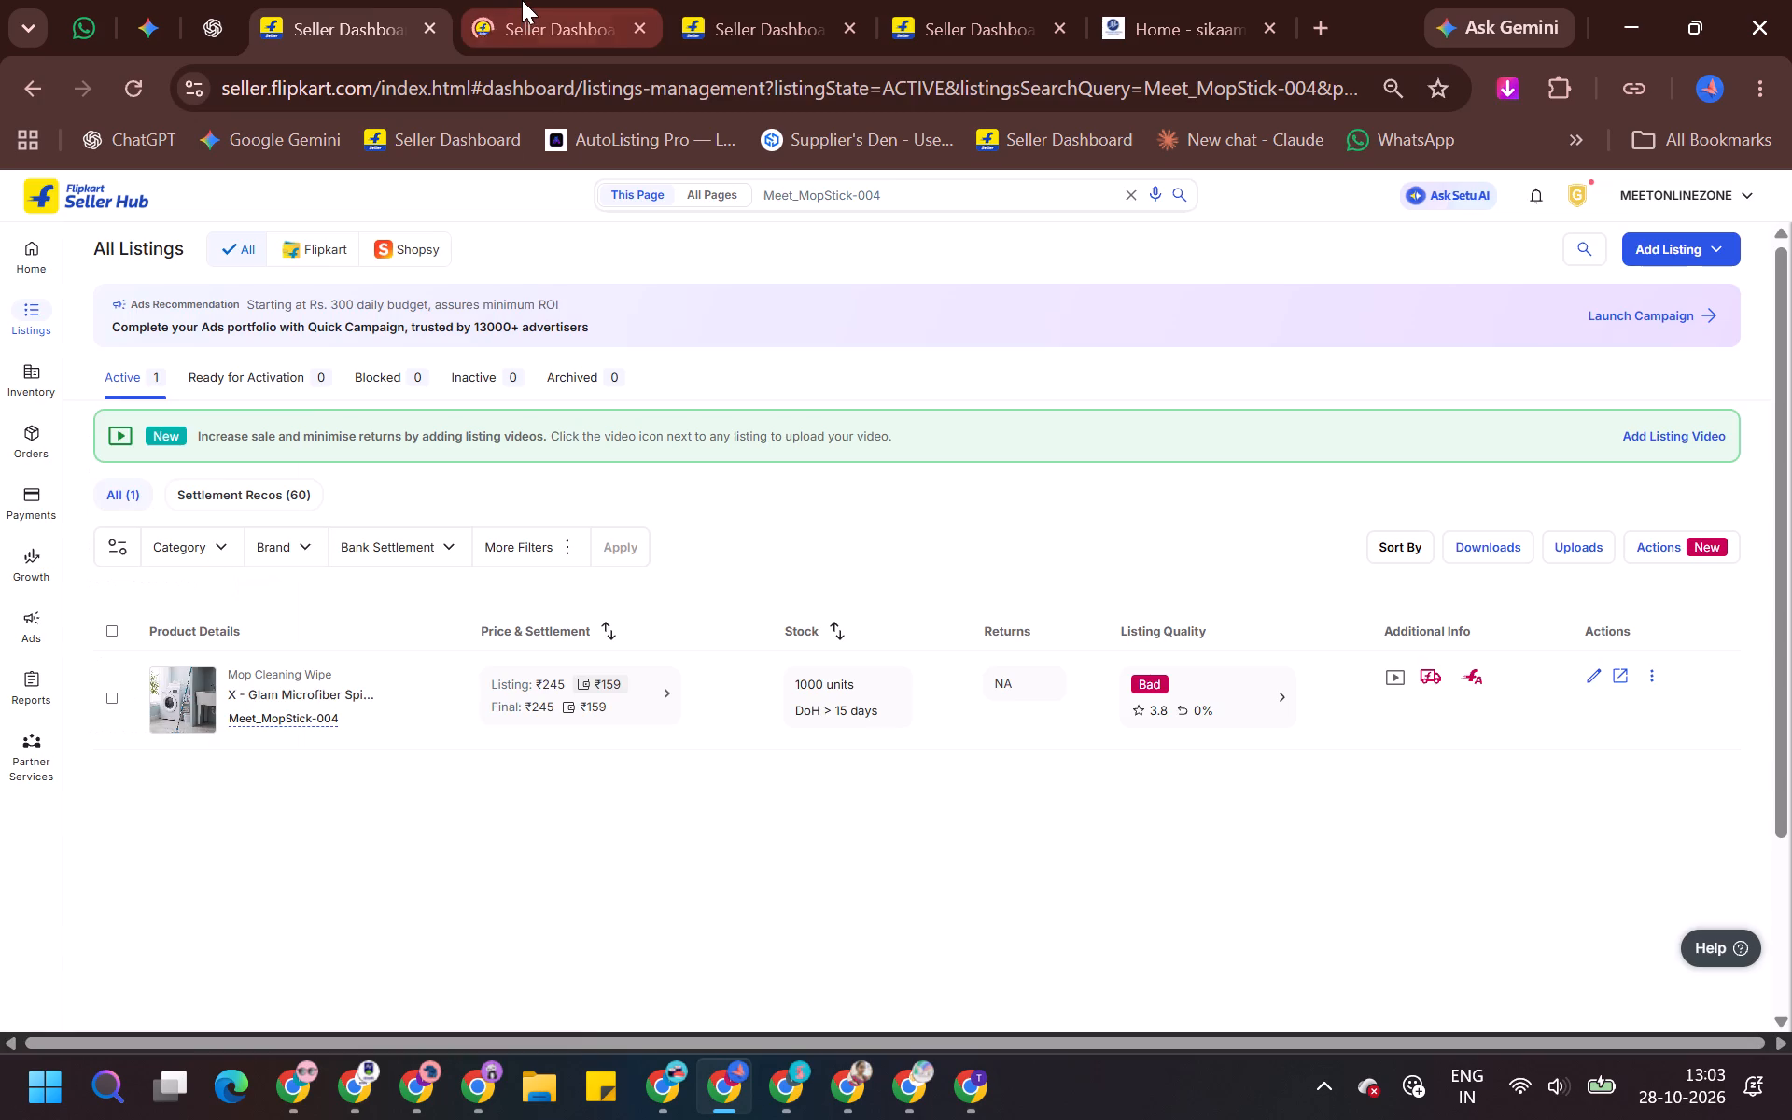
pyautogui.click(522, 0)
pyautogui.click(368, 11)
pyautogui.click(571, 0)
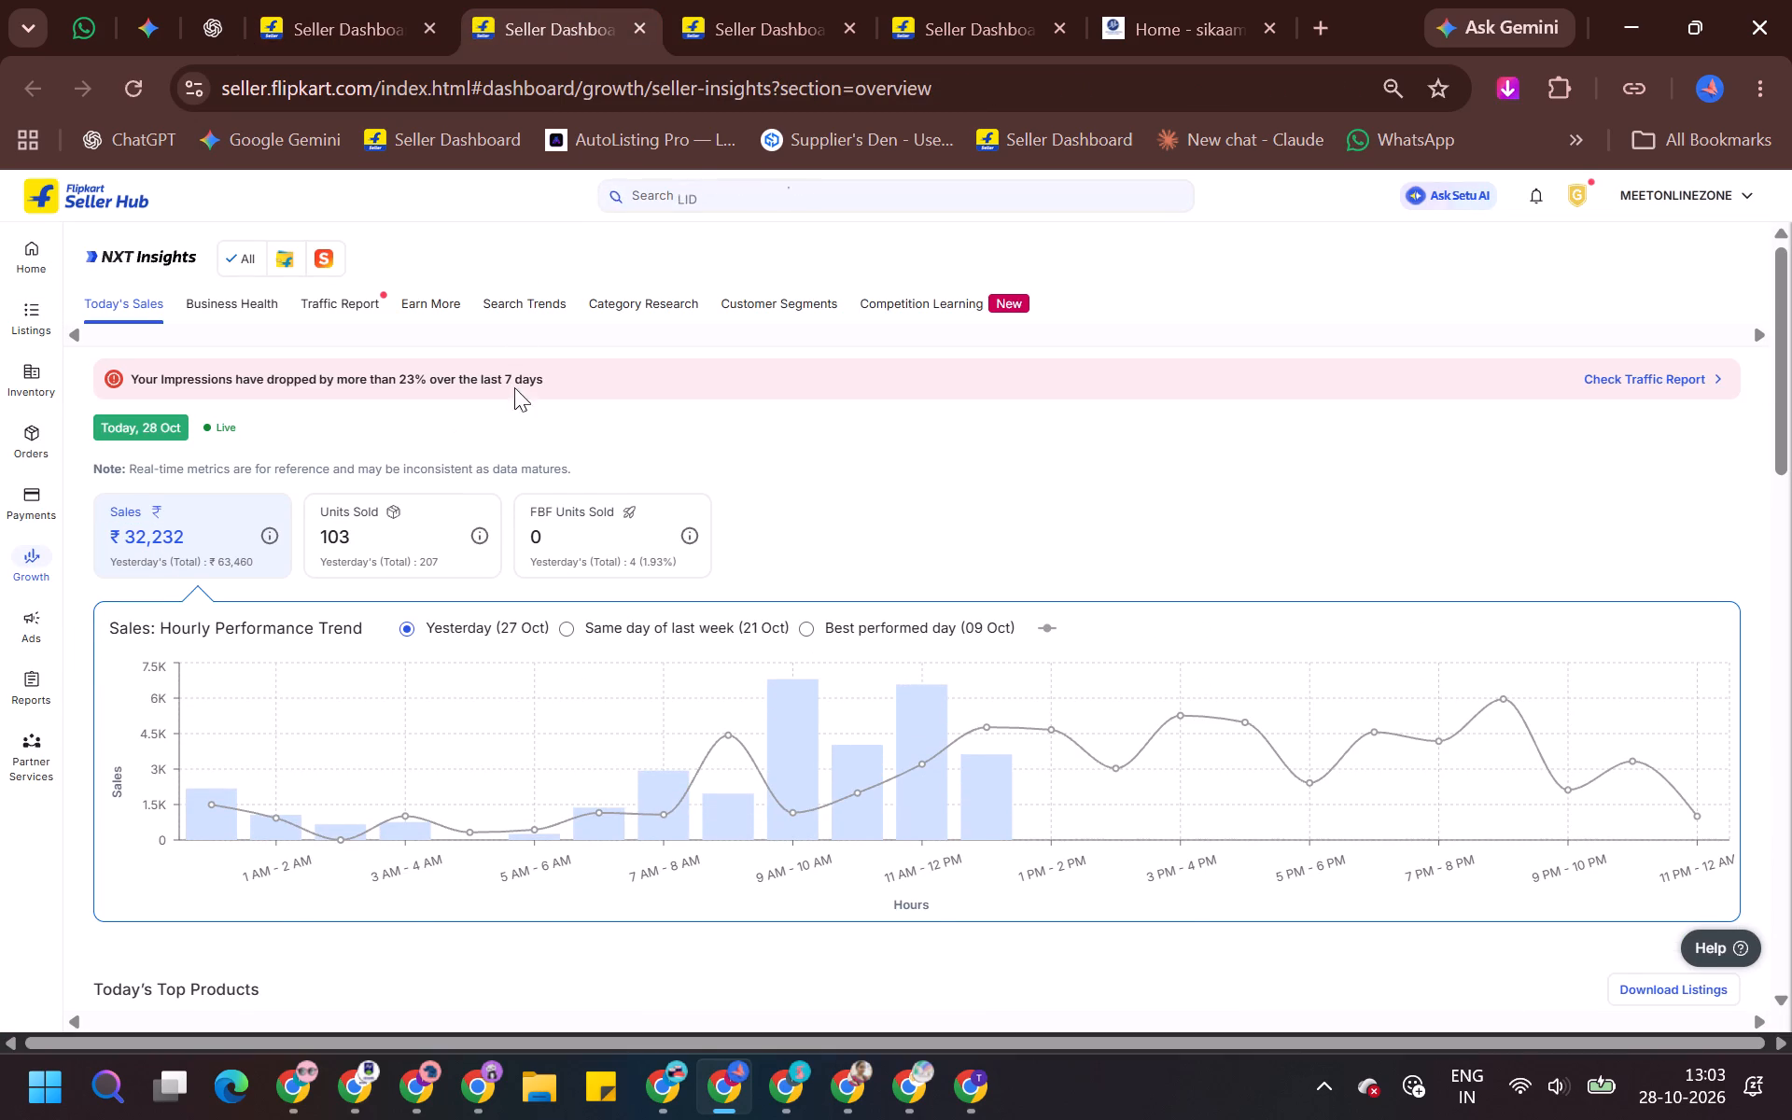
pyautogui.scroll(-5, 430, 475)
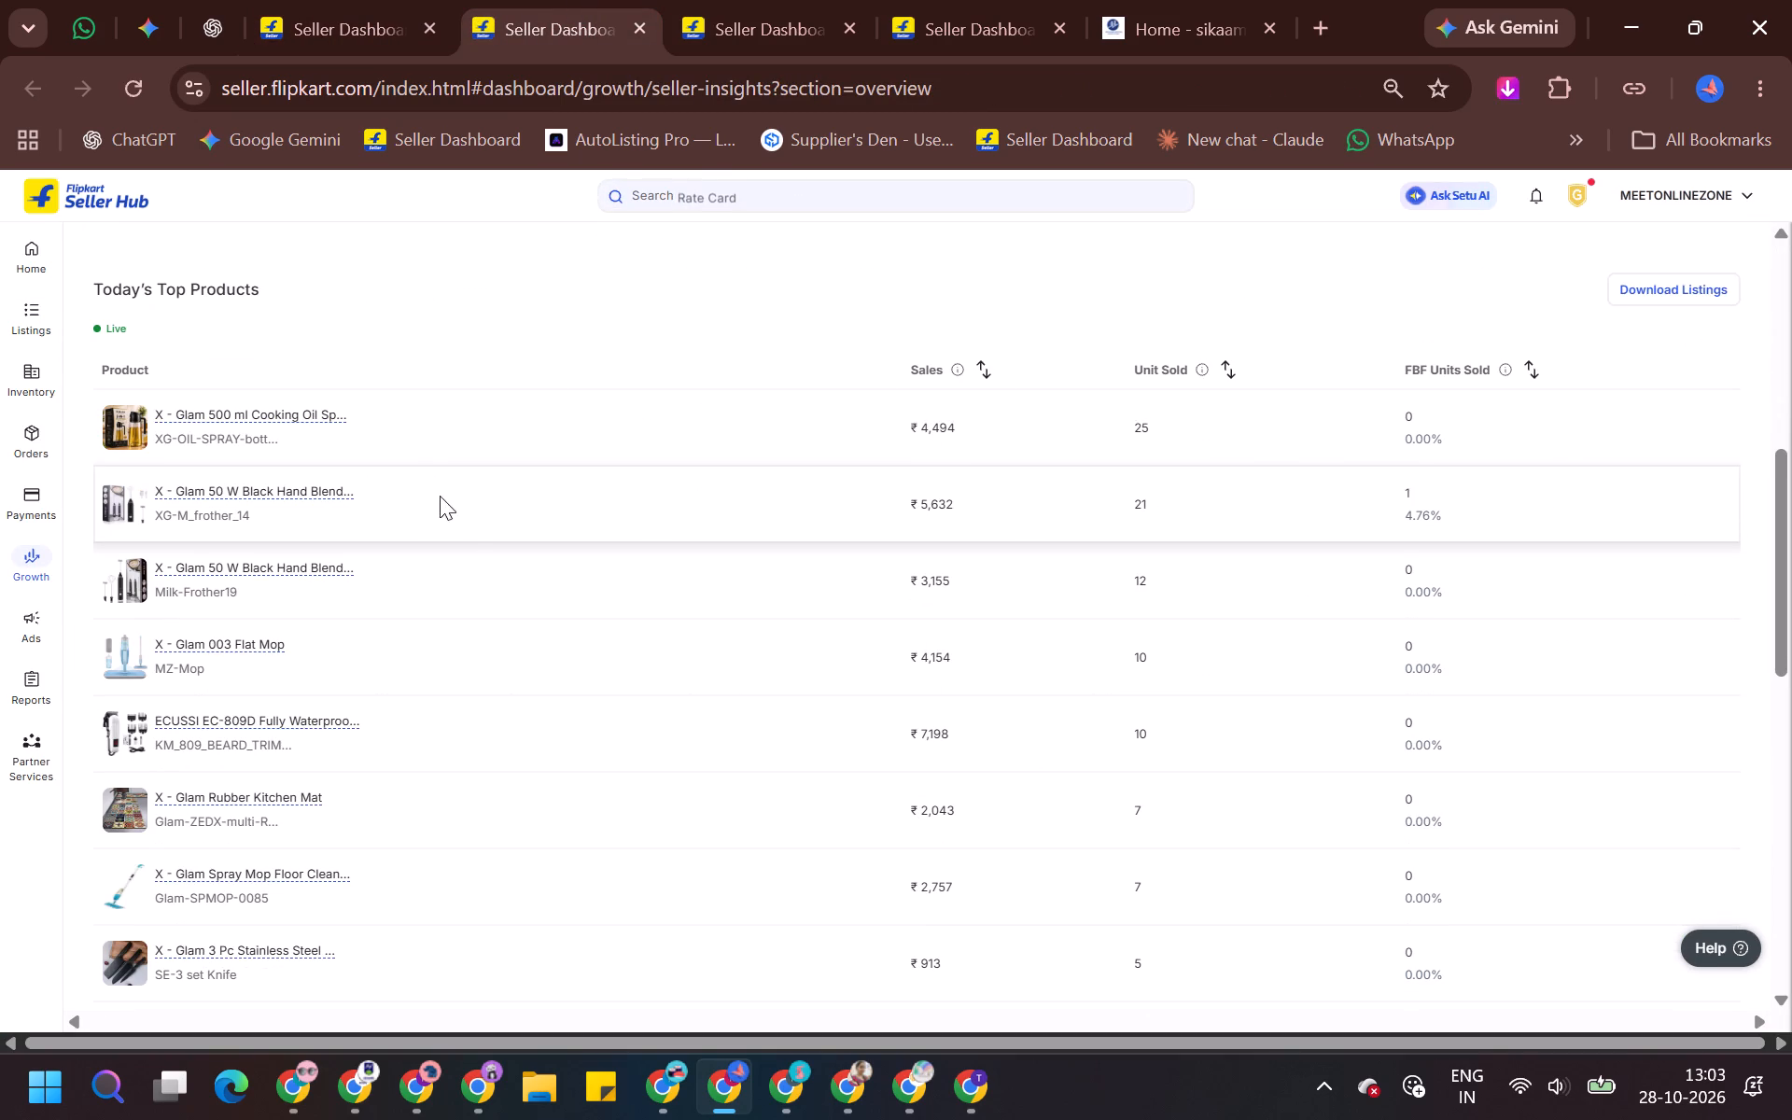
pyautogui.scroll(-2, 274, 765)
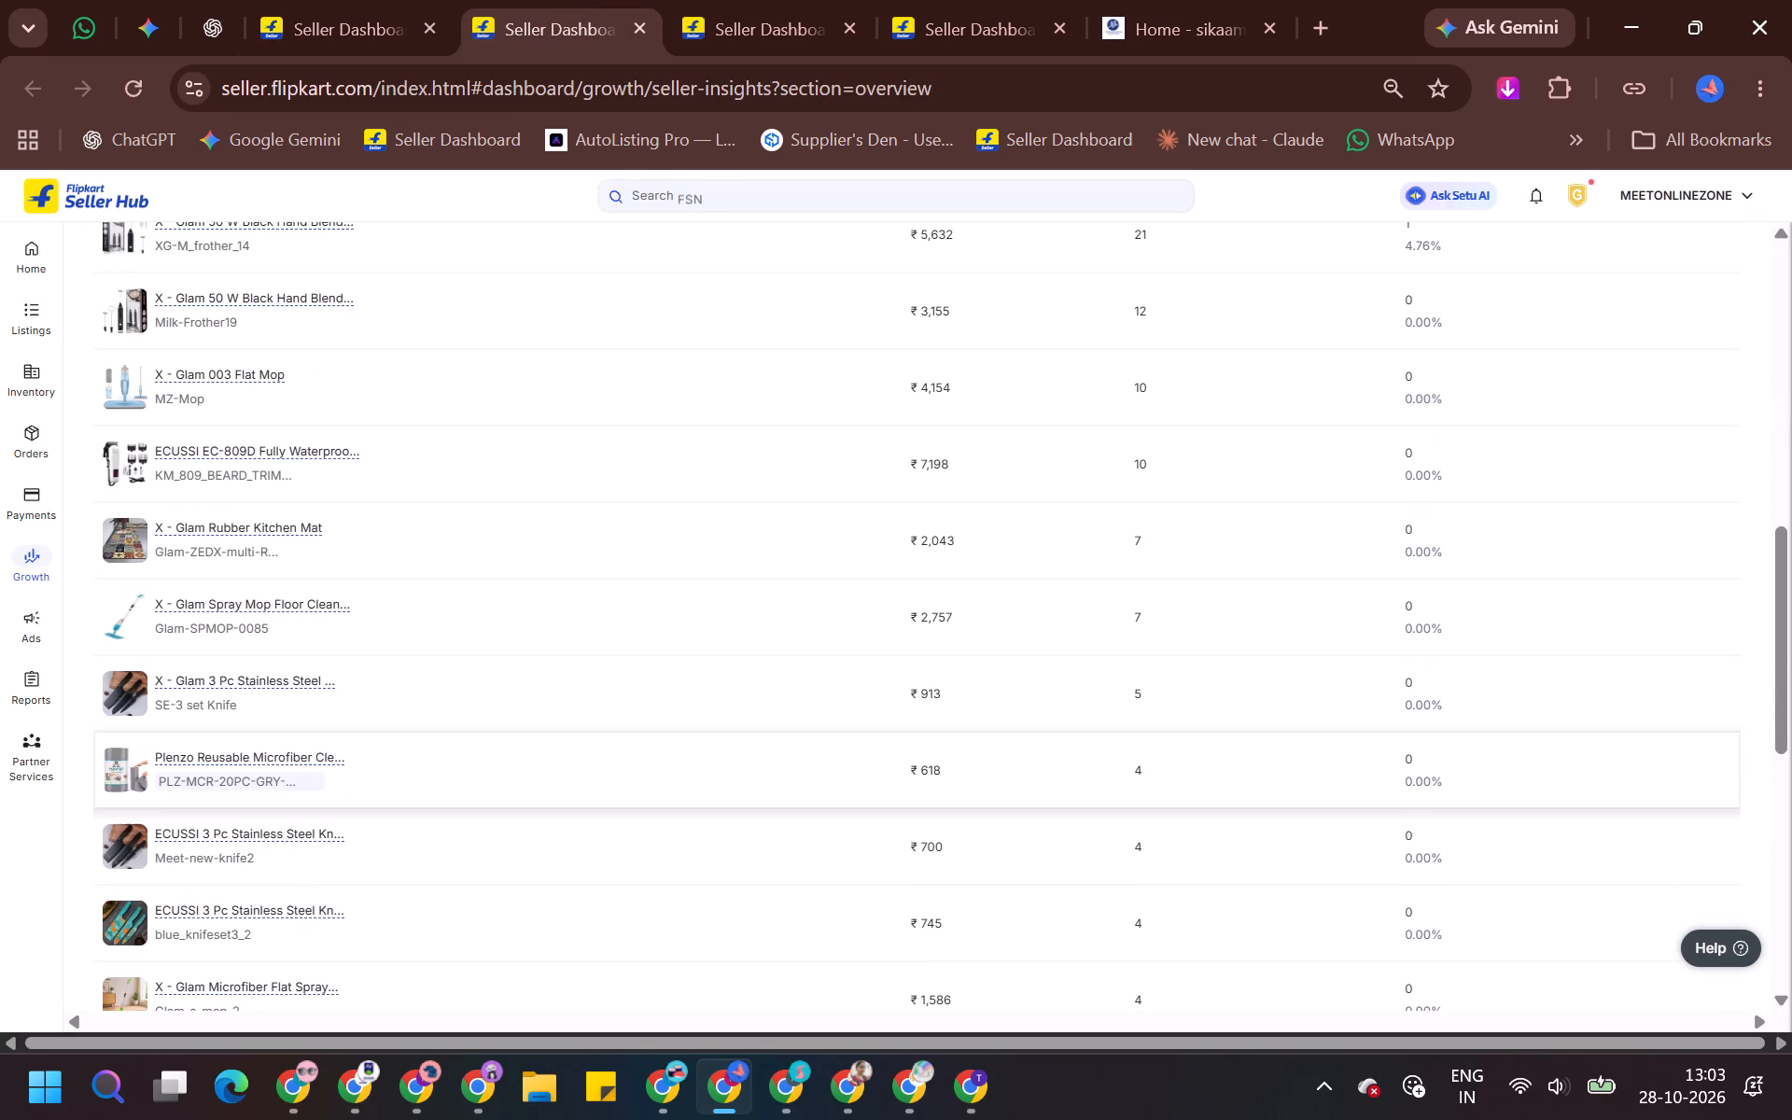
pyautogui.scroll(-4, 274, 765)
pyautogui.scroll(1, 274, 765)
pyautogui.scroll(-2, 274, 765)
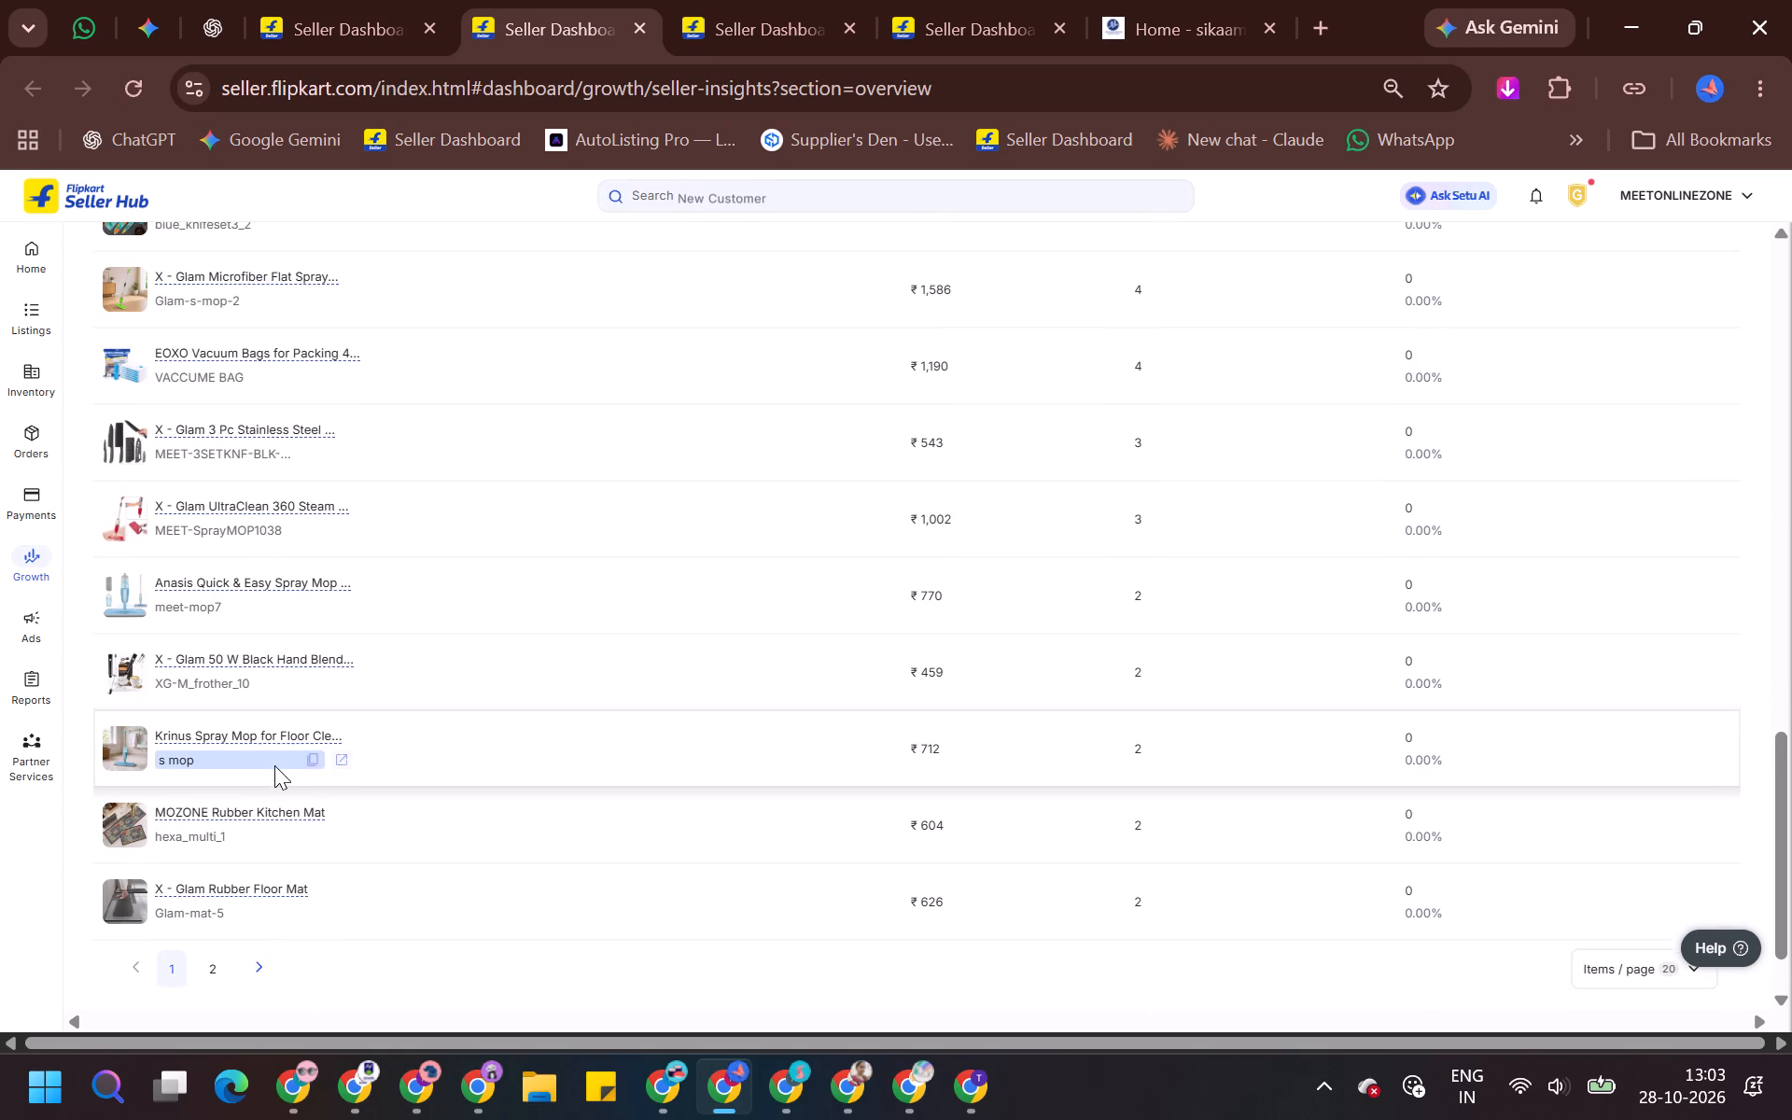
pyautogui.scroll(13, 426, 465)
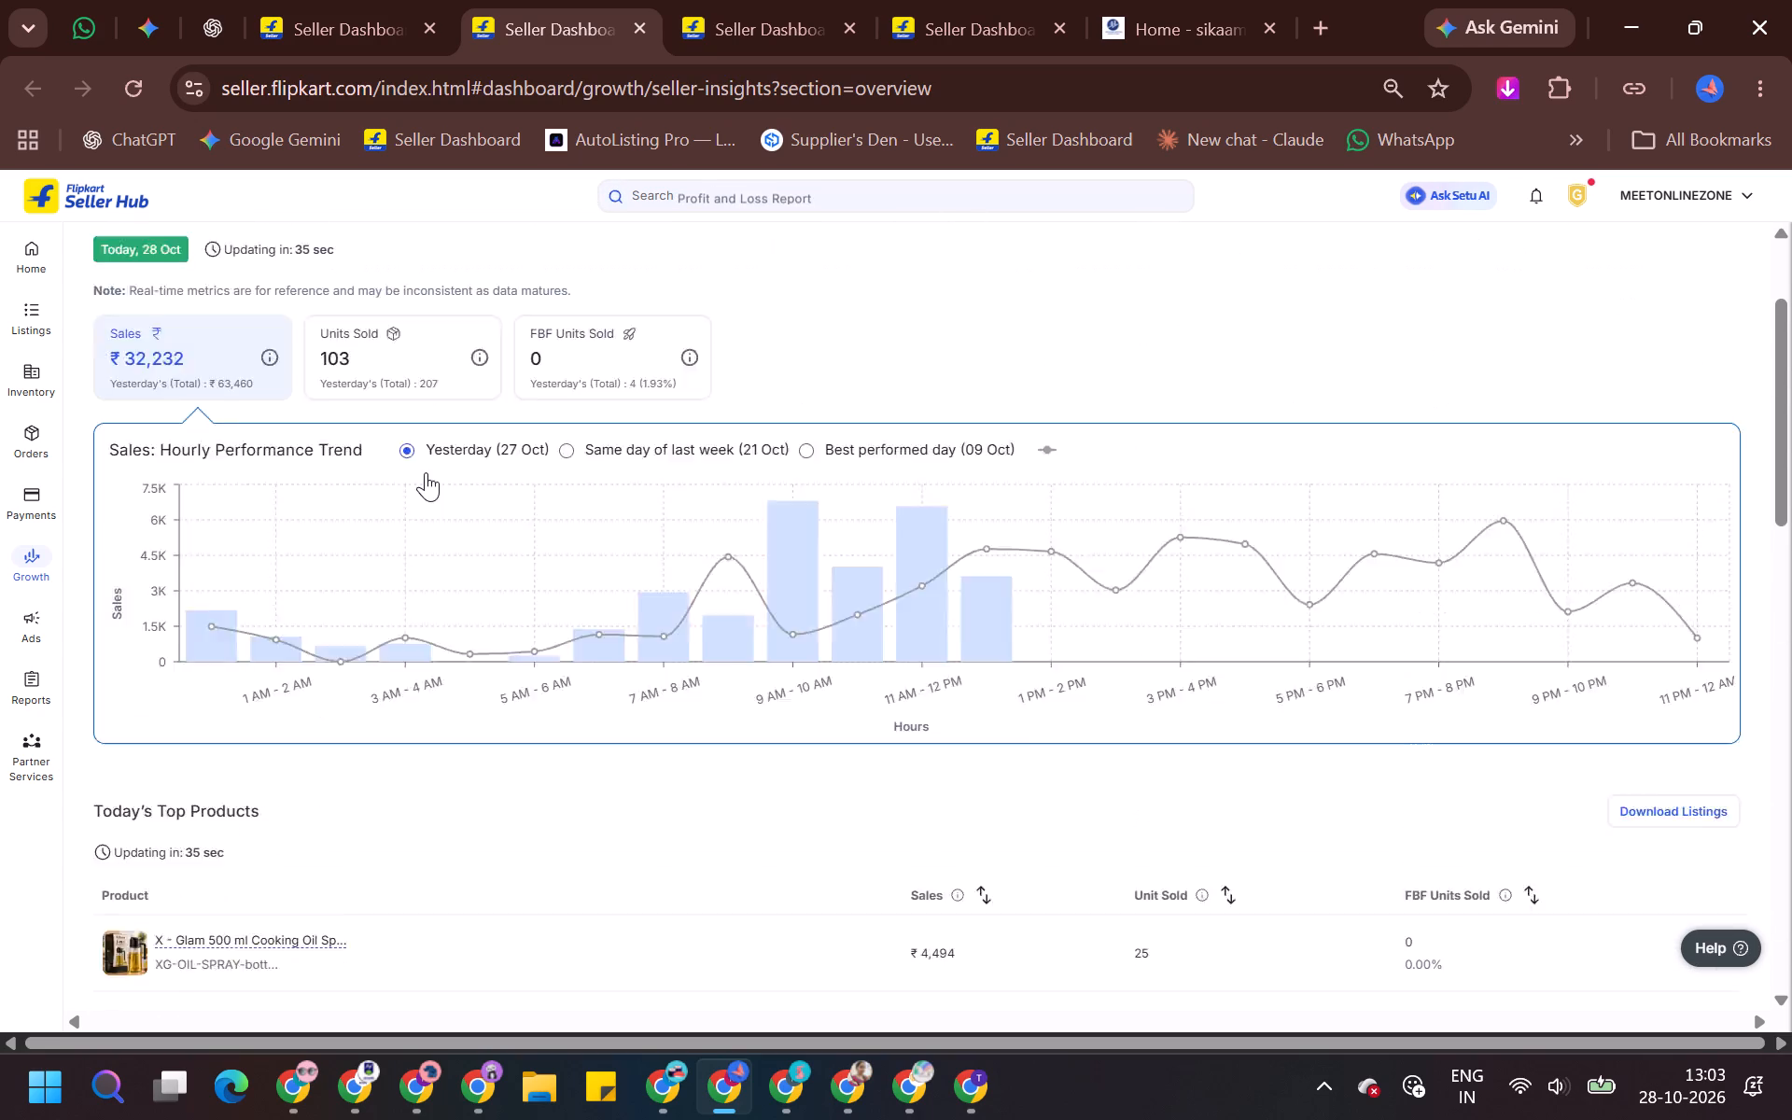
# Open the Traffic Report in NXT Insights and examine the last 7 days' impressions and the listings losing impressions.
pyautogui.scroll(4, 426, 472)
pyautogui.click(370, 304)
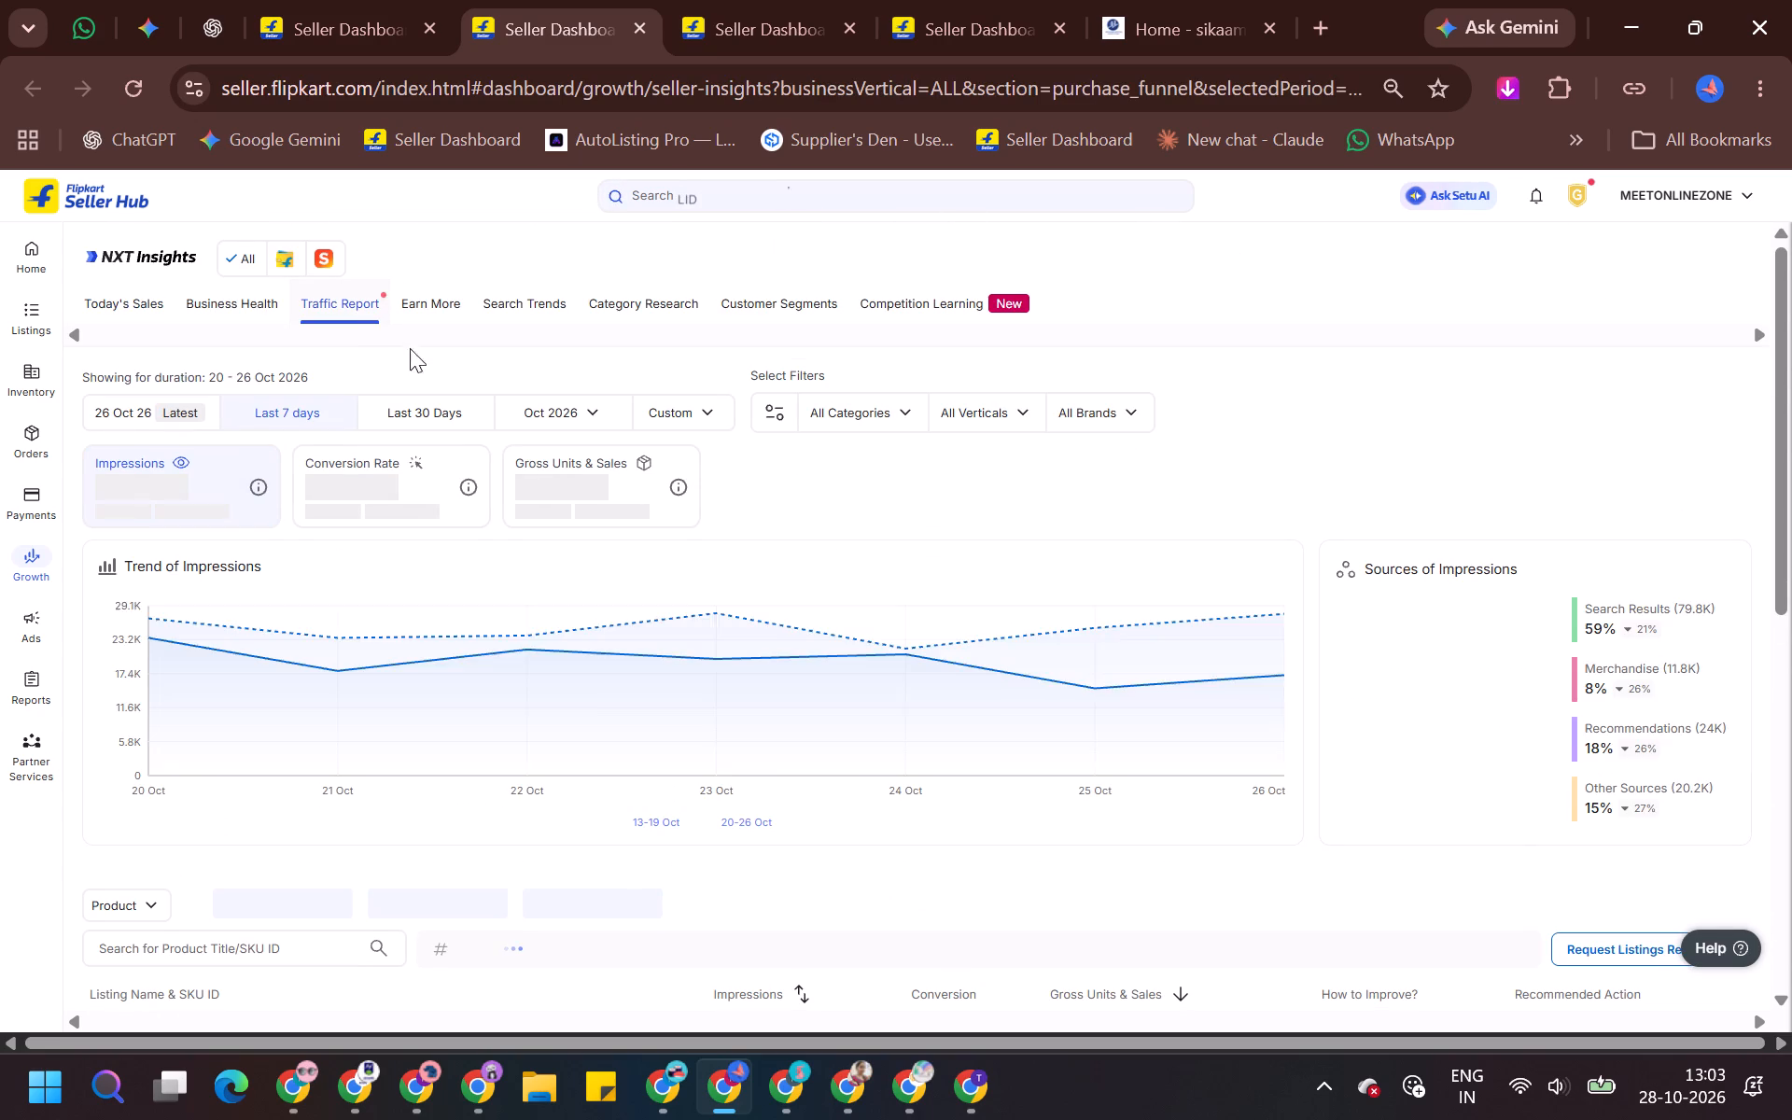
pyautogui.scroll(-6, 519, 436)
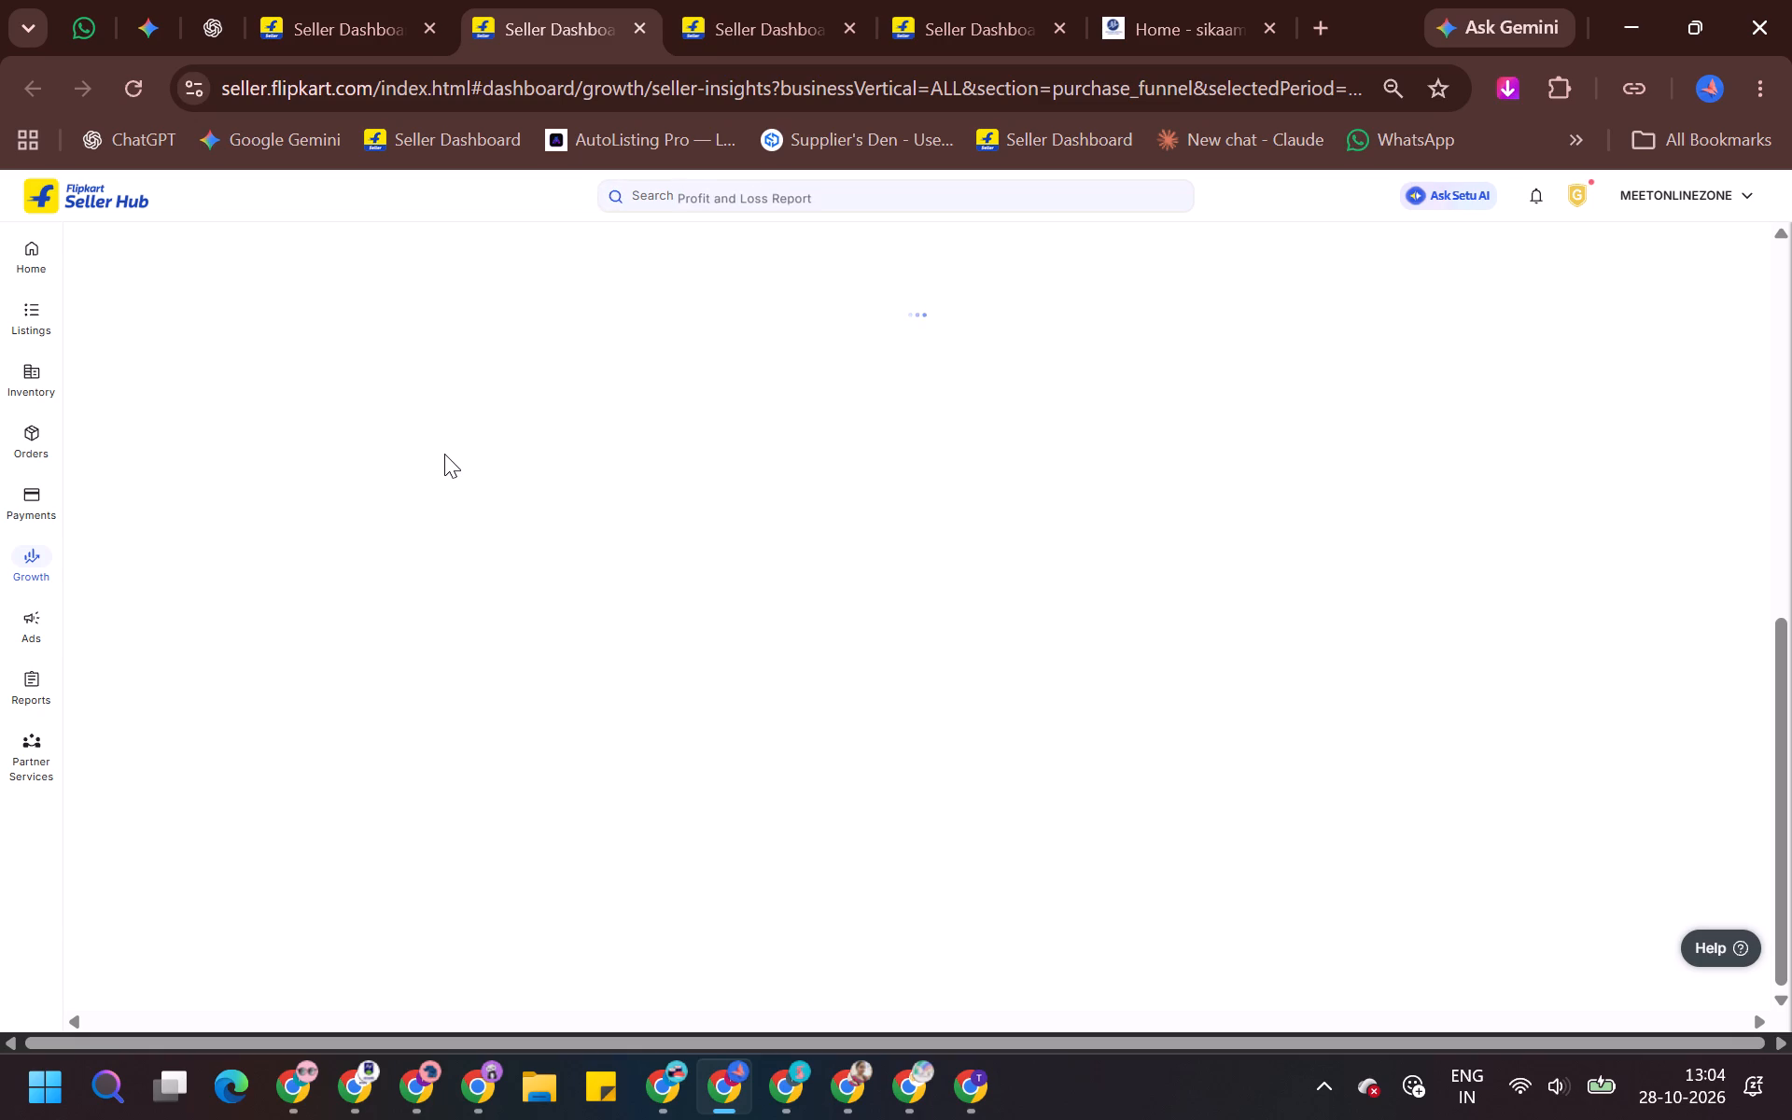
pyautogui.scroll(1, 444, 454)
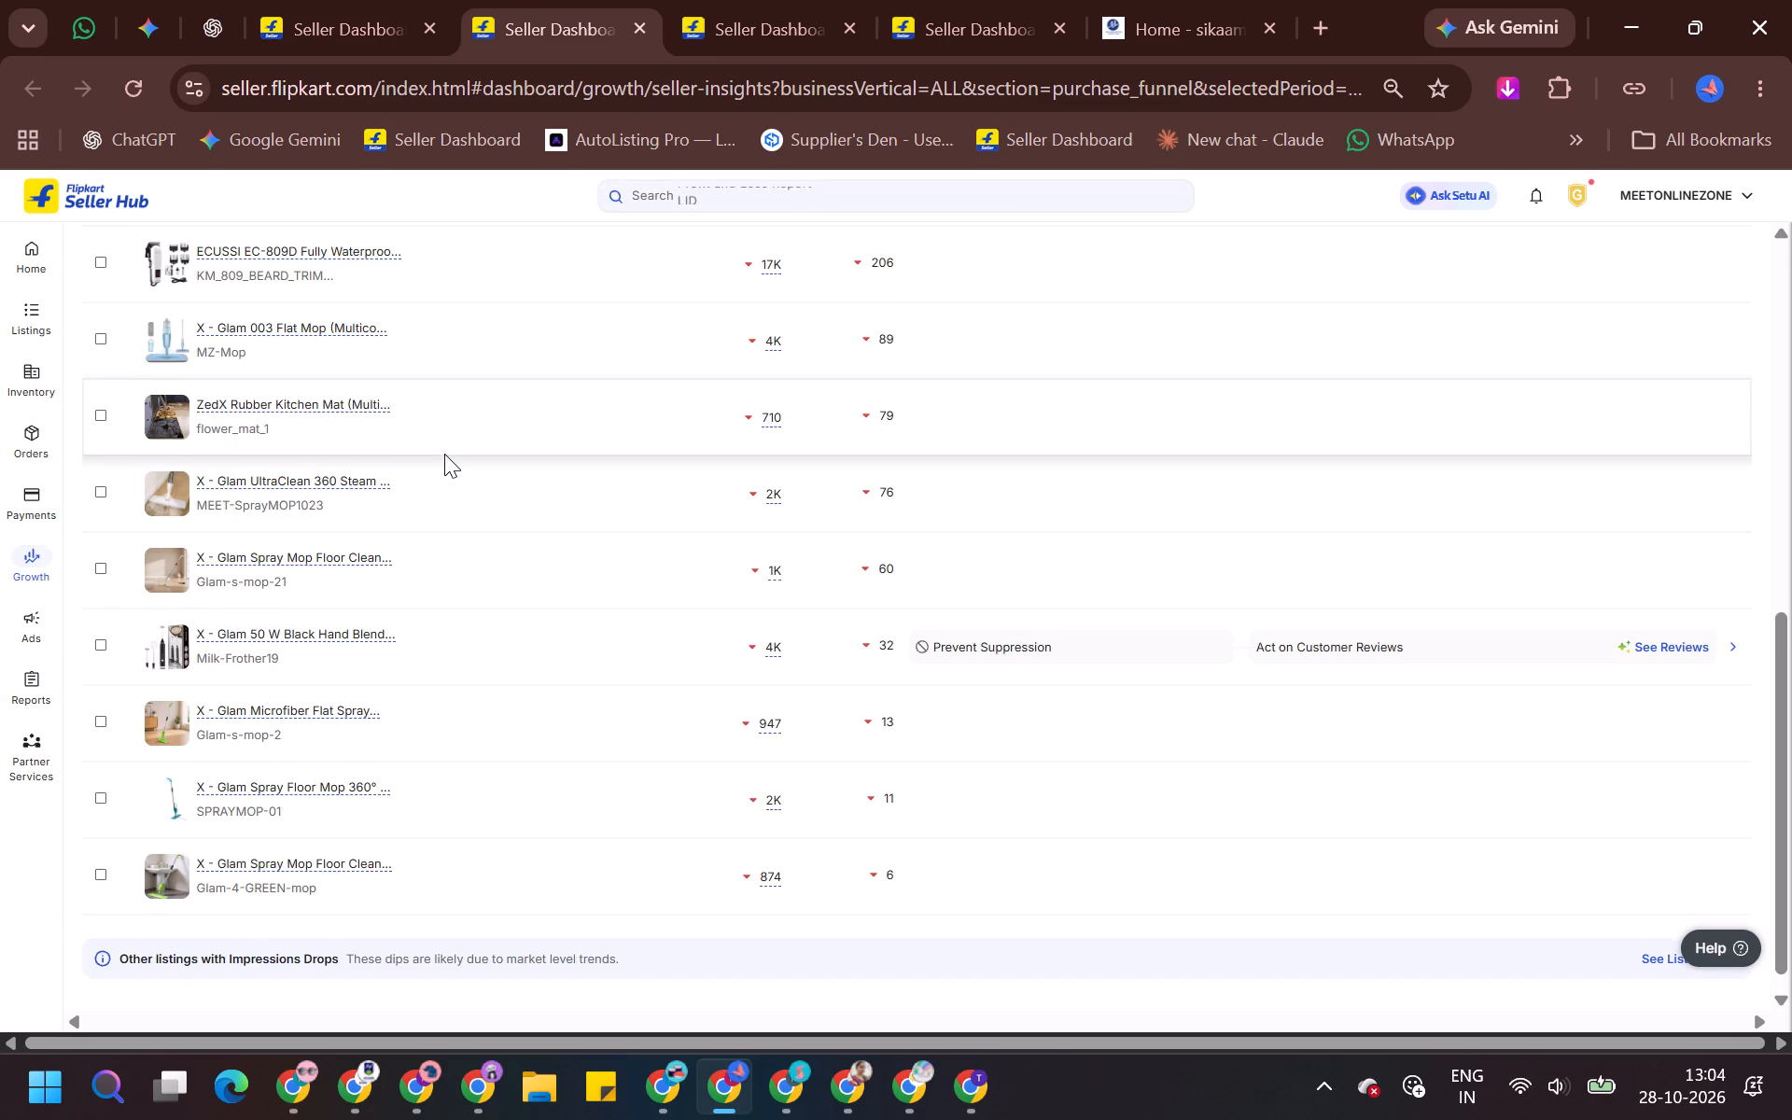
pyautogui.scroll(1, 444, 454)
pyautogui.scroll(-3, 355, 460)
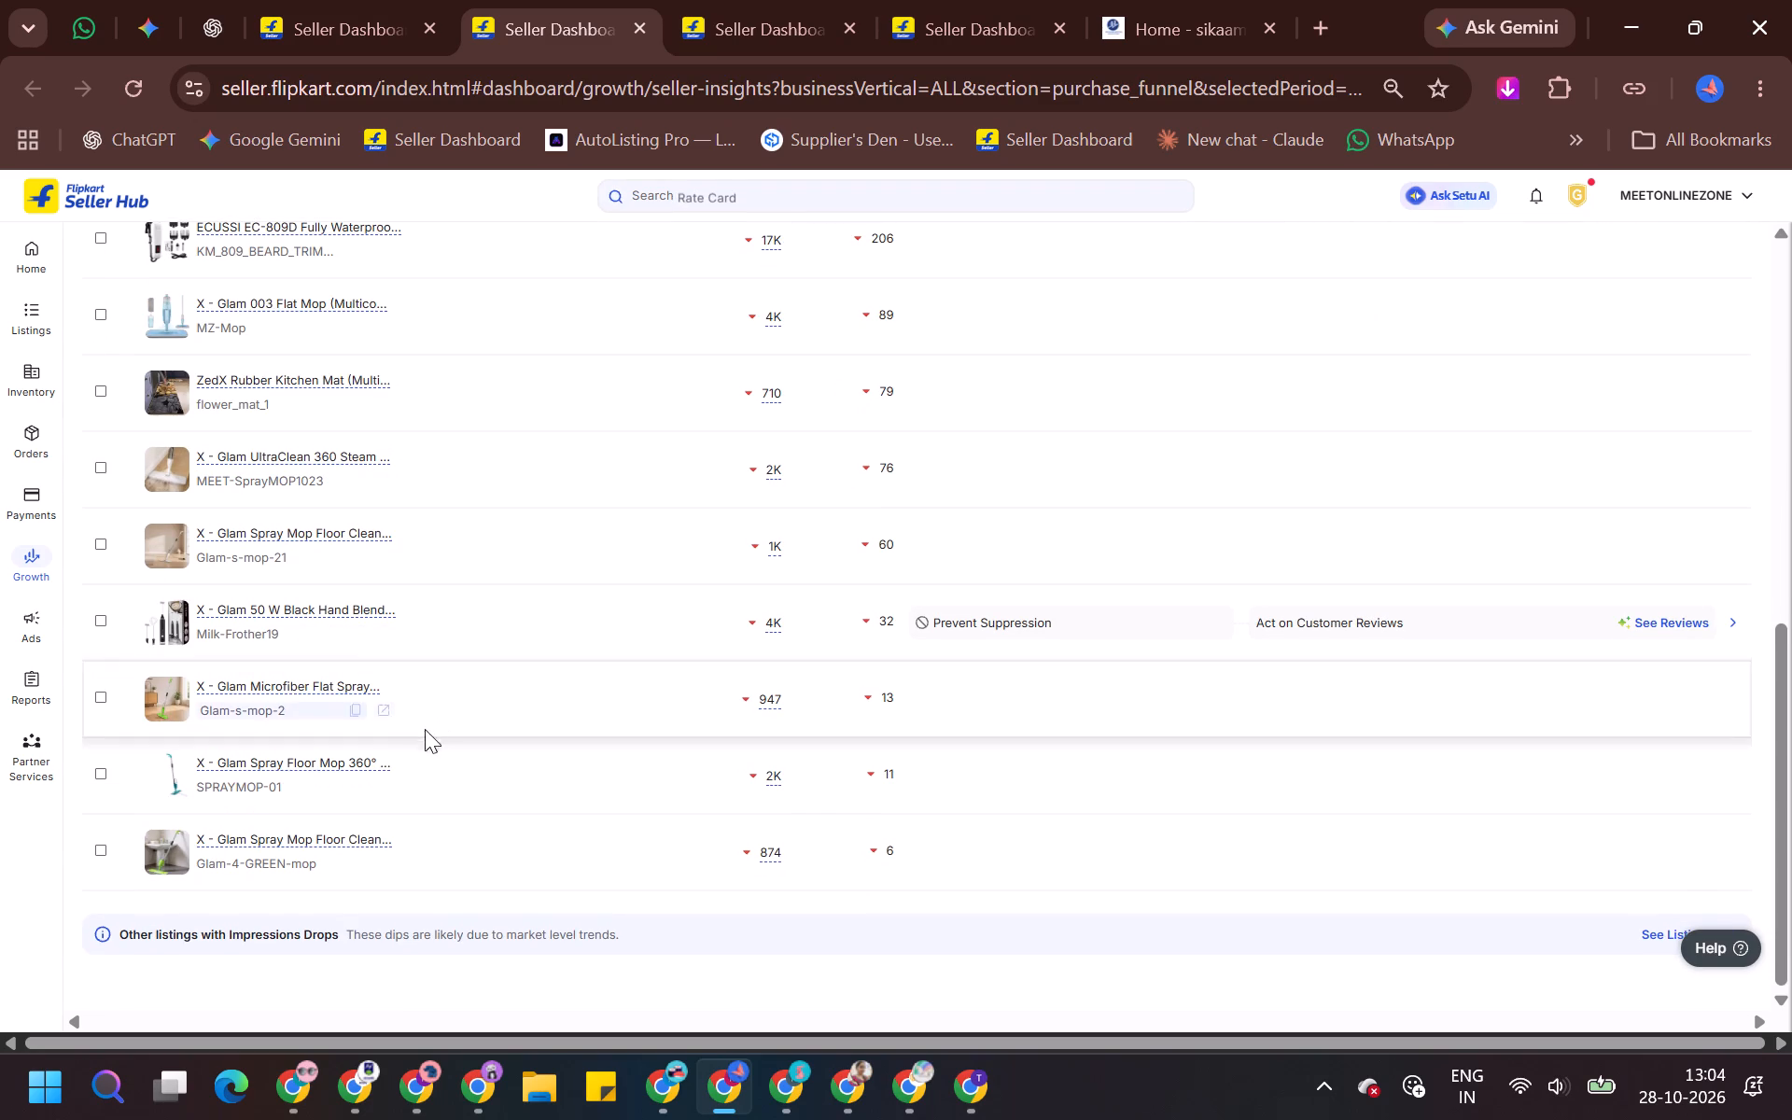
pyautogui.scroll(5, 456, 616)
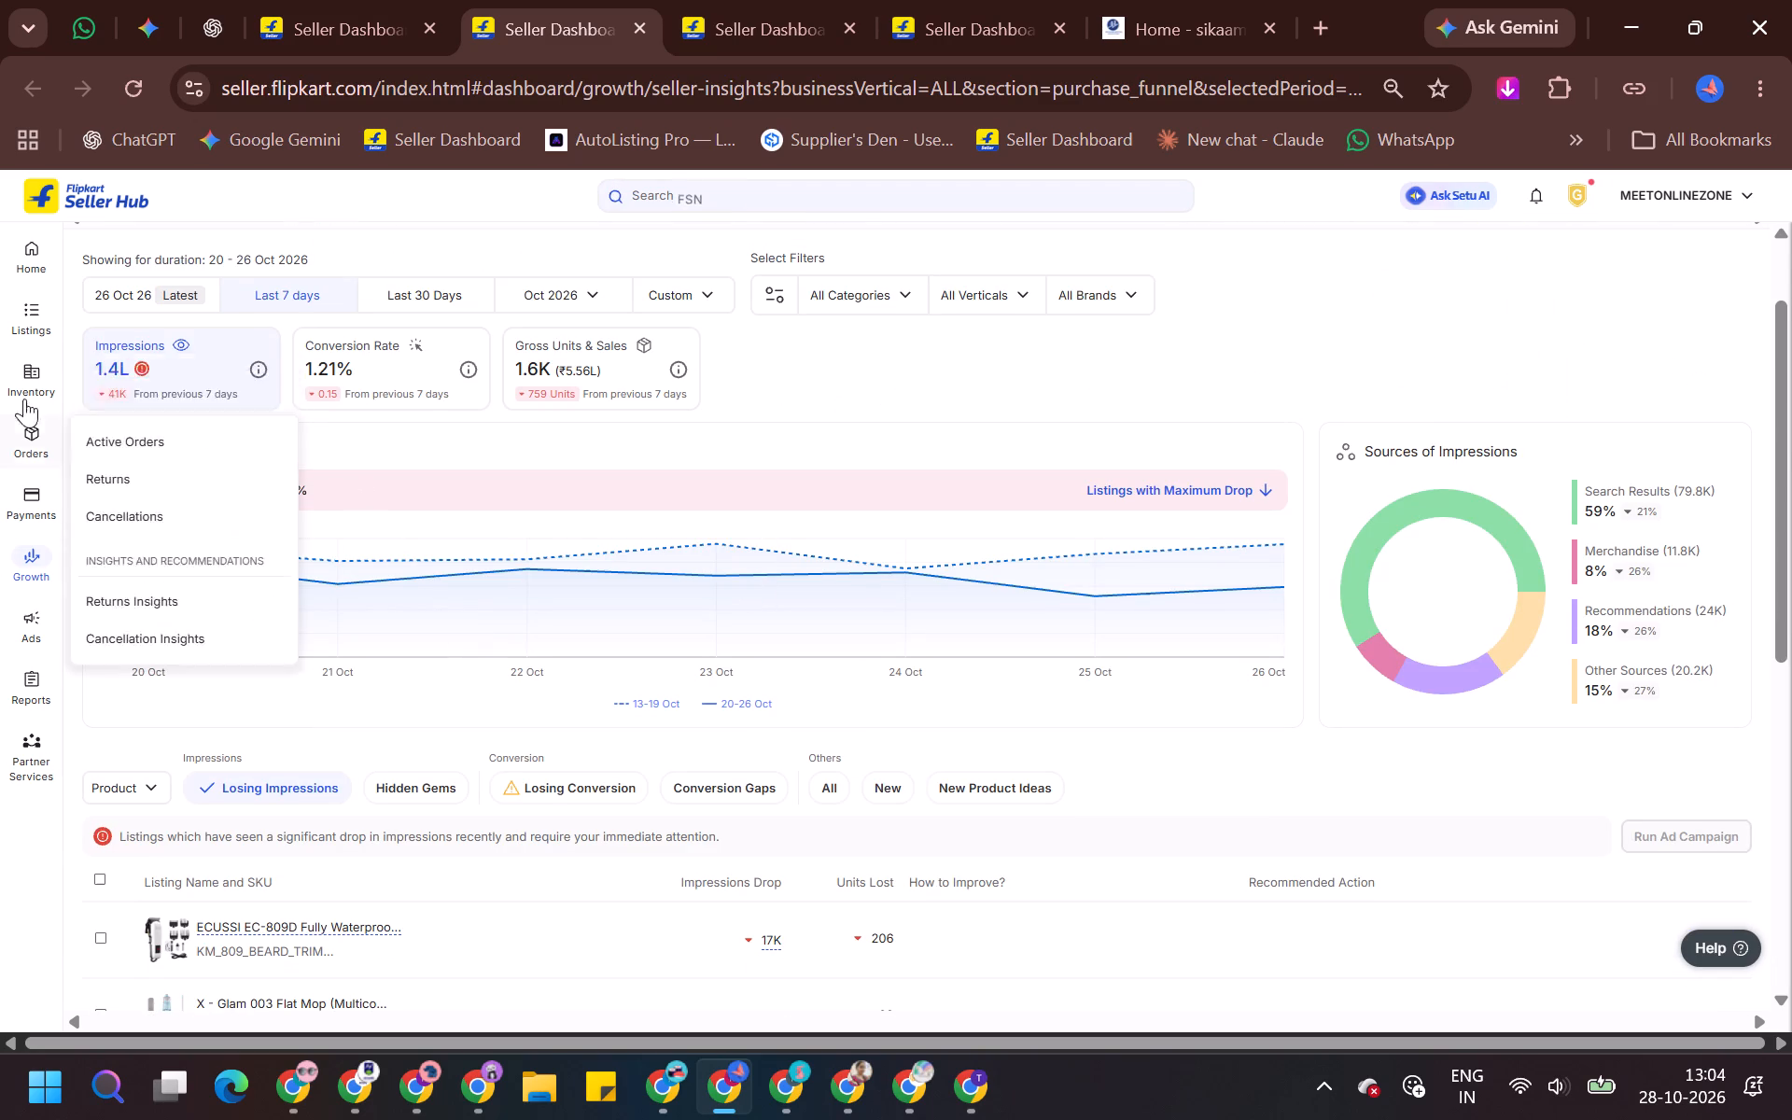
# Open the active listings, filter them by the Trimmer category and look through the trimmer listings' prices, stock and quality.
pyautogui.click(29, 322)
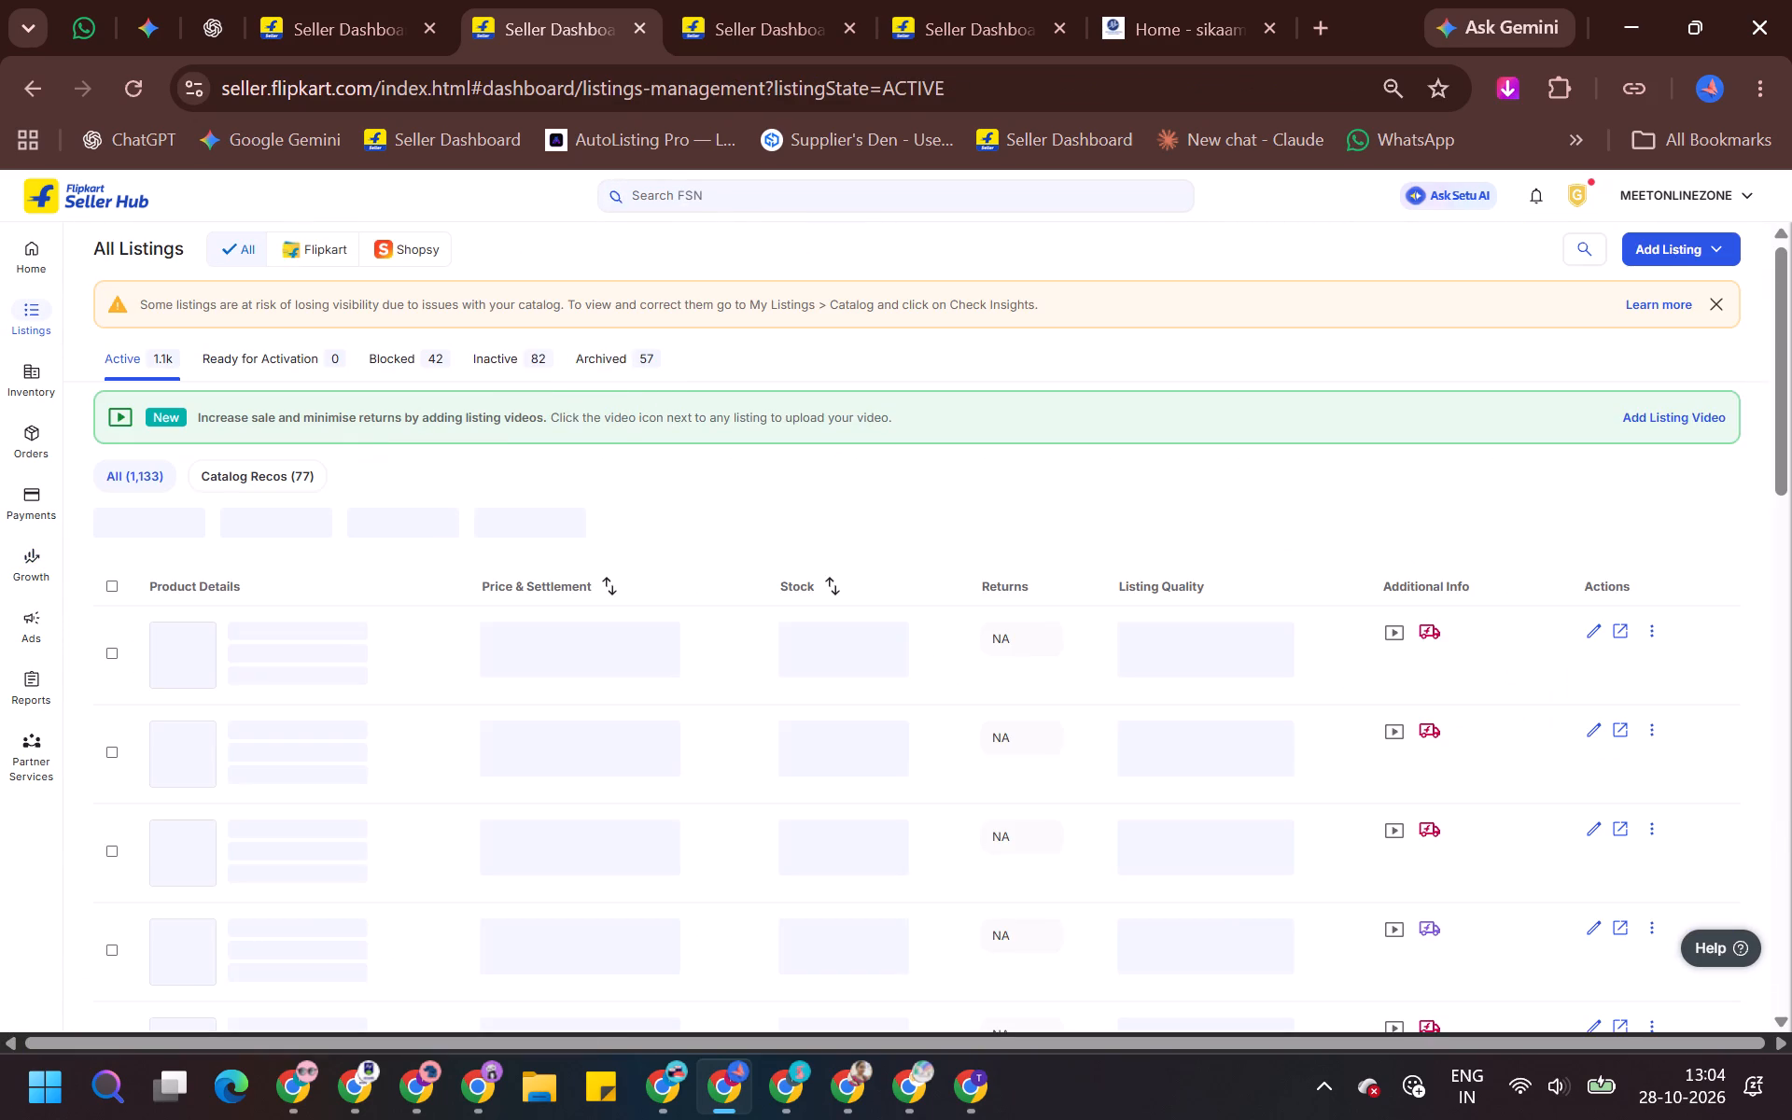
pyautogui.click(213, 522)
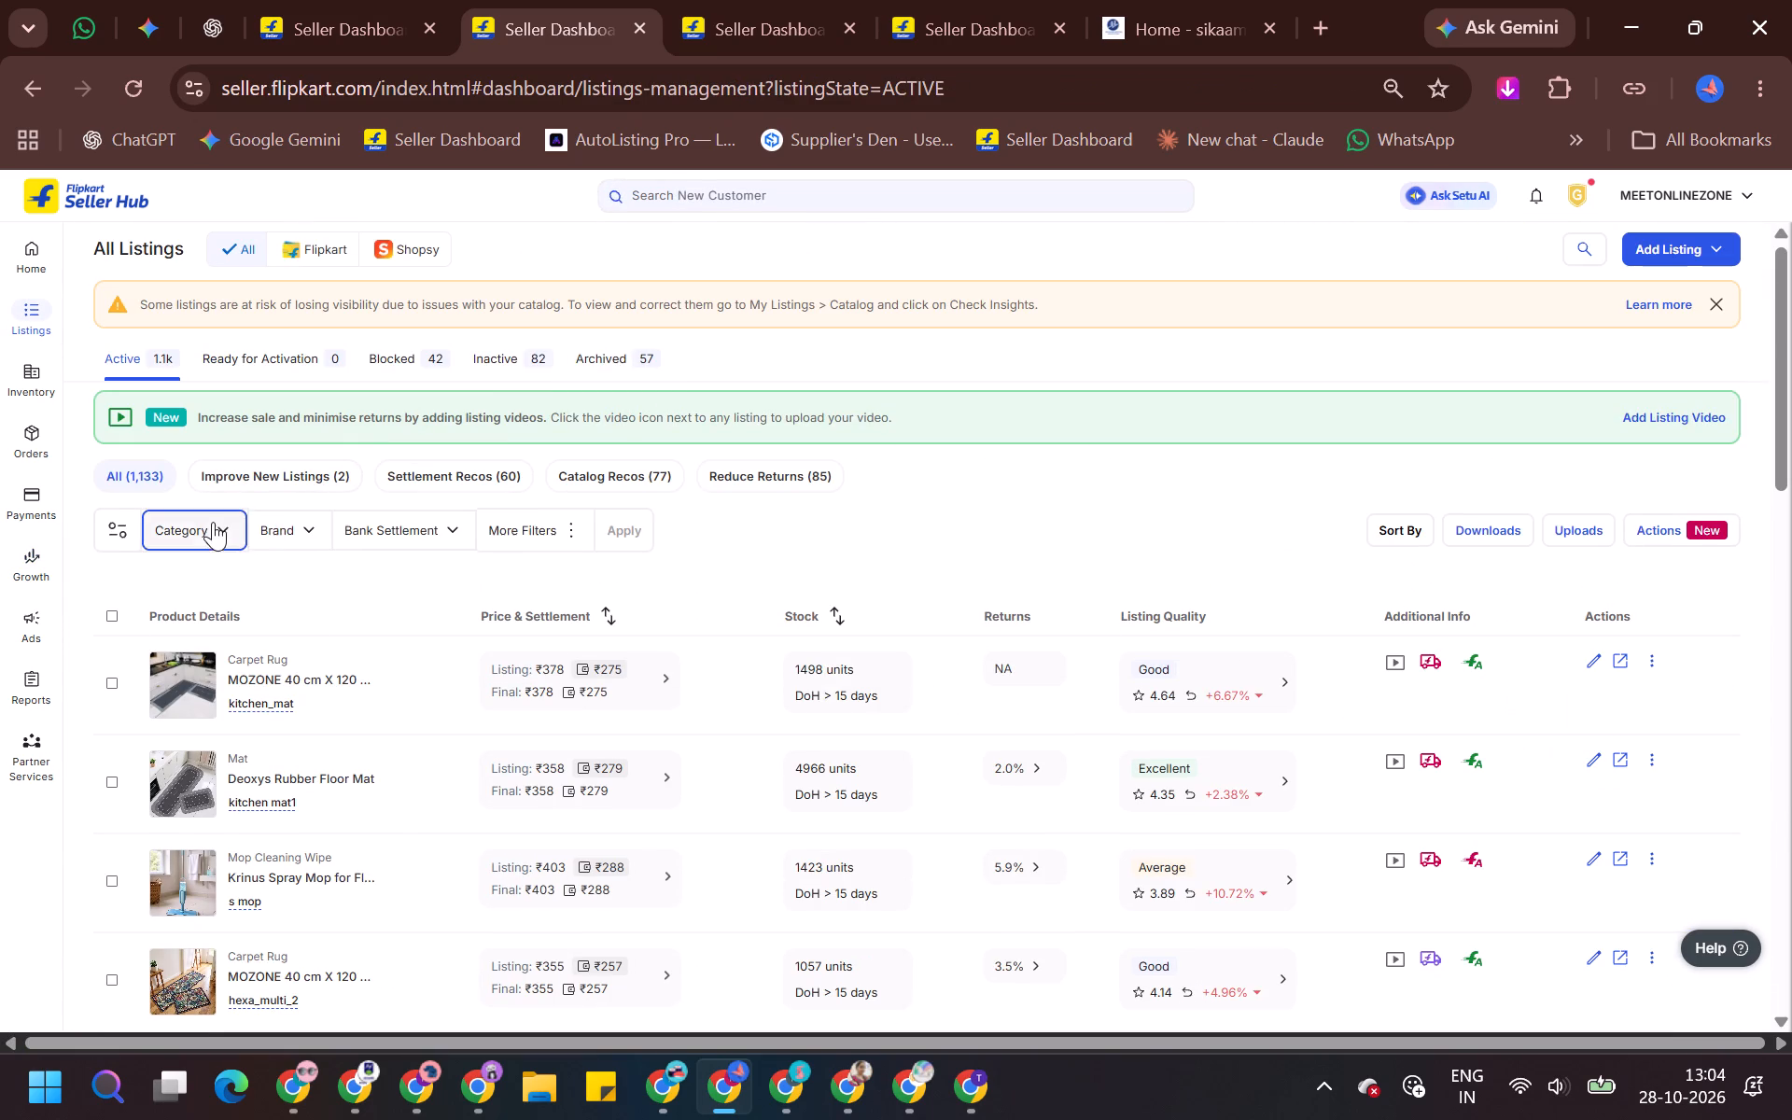
pyautogui.click(255, 600)
pyautogui.write('trimer')
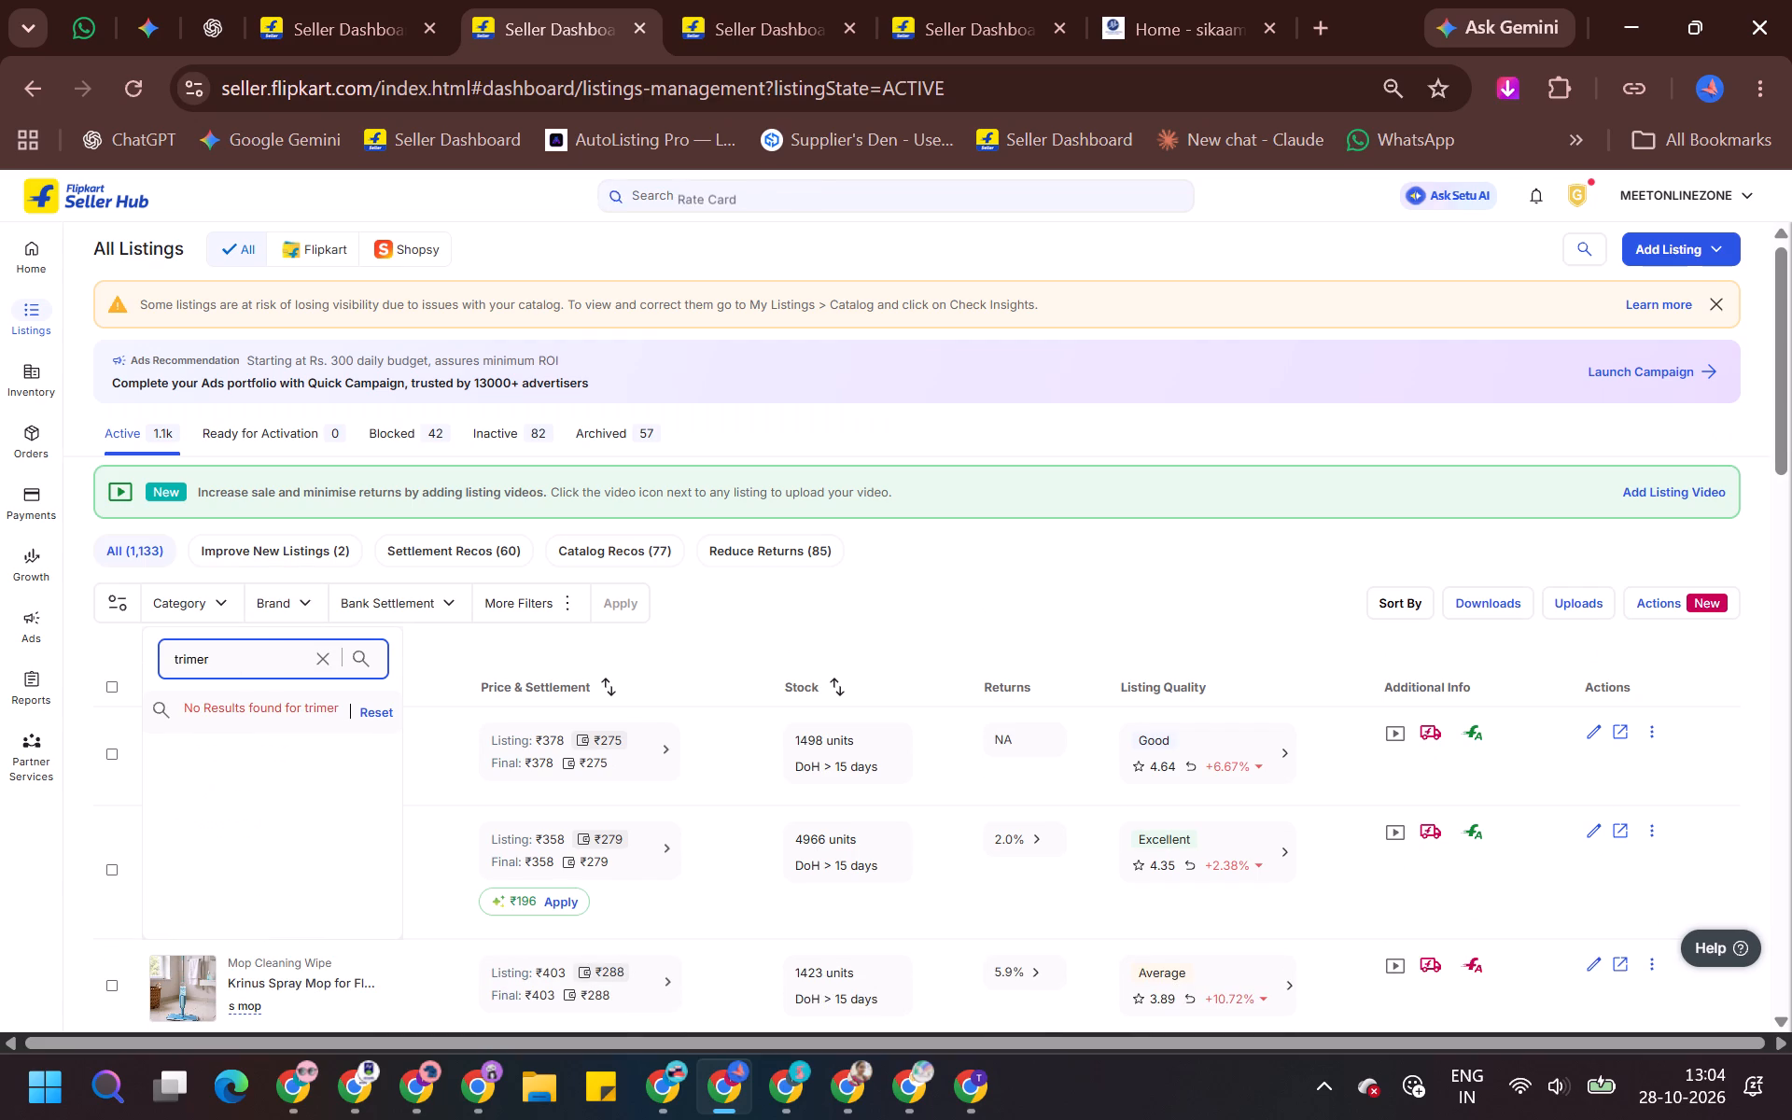
pyautogui.press('BackSpace')
pyautogui.press('BackSpace')
pyautogui.press('BackSpace')
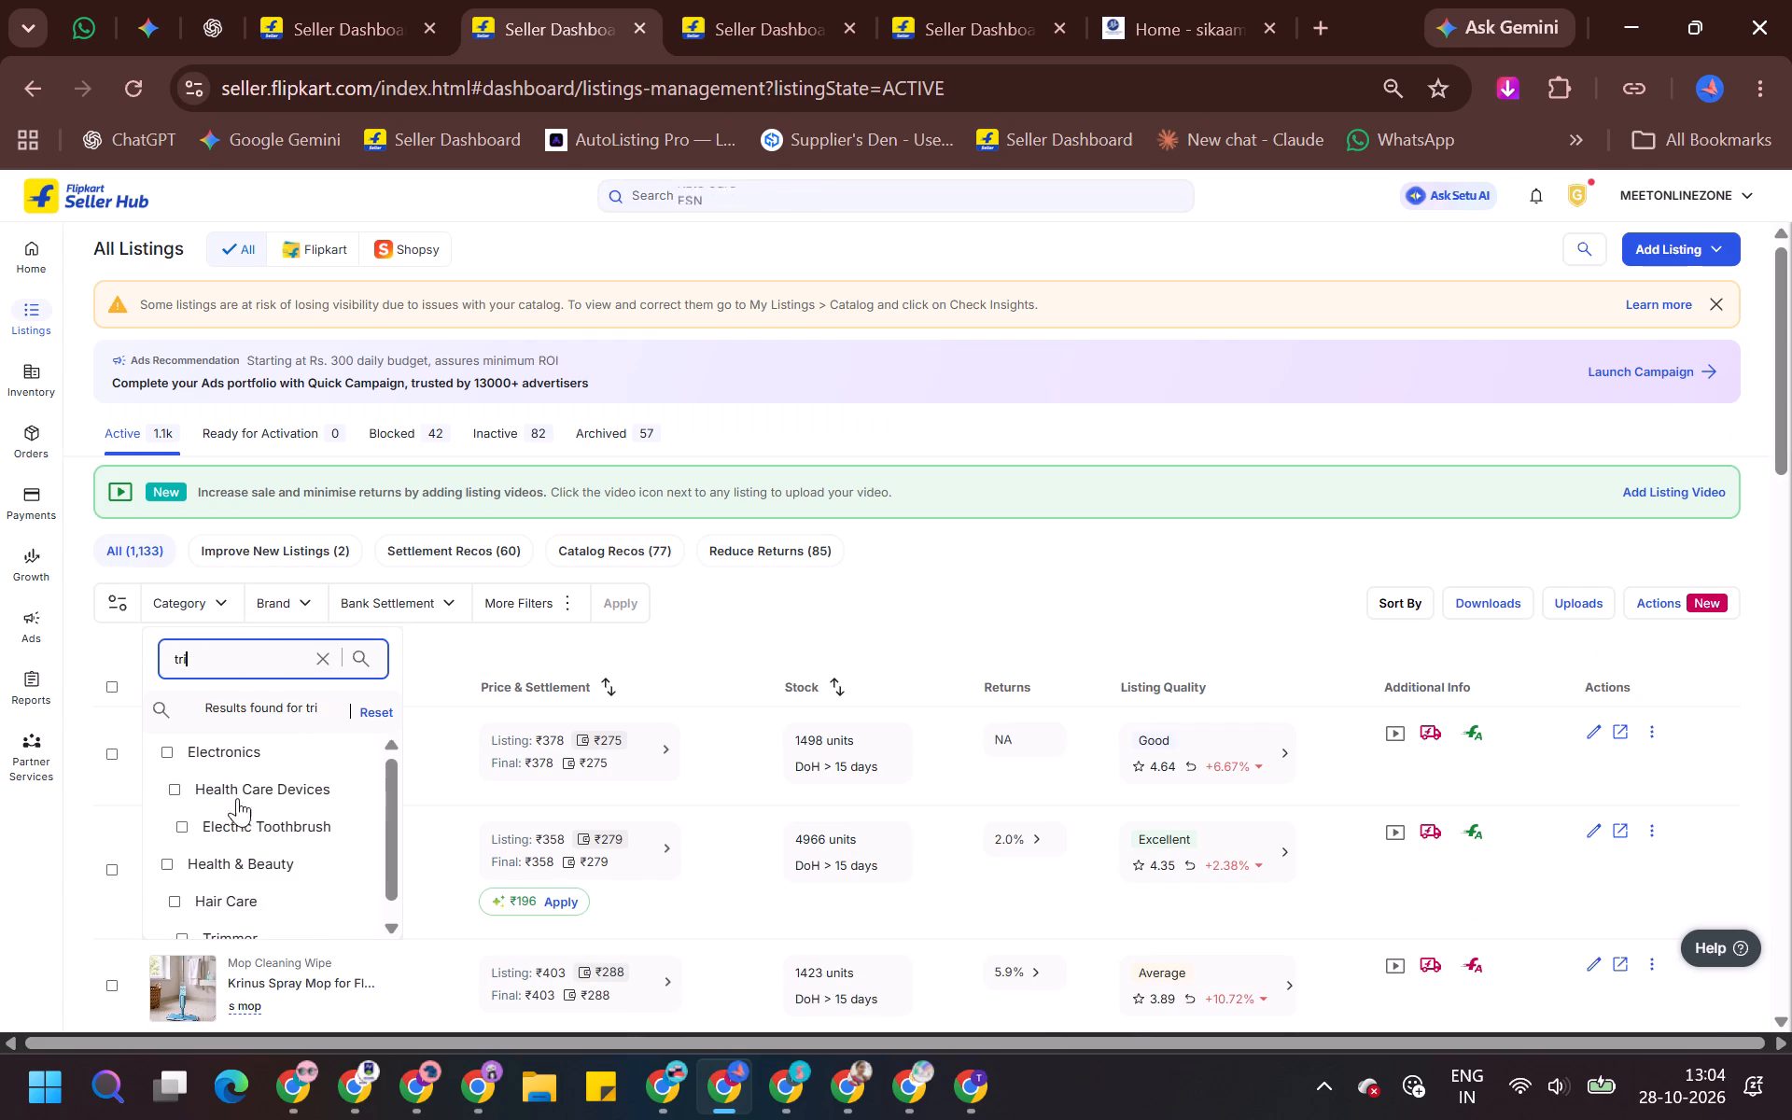
pyautogui.press('m')
pyautogui.click(240, 830)
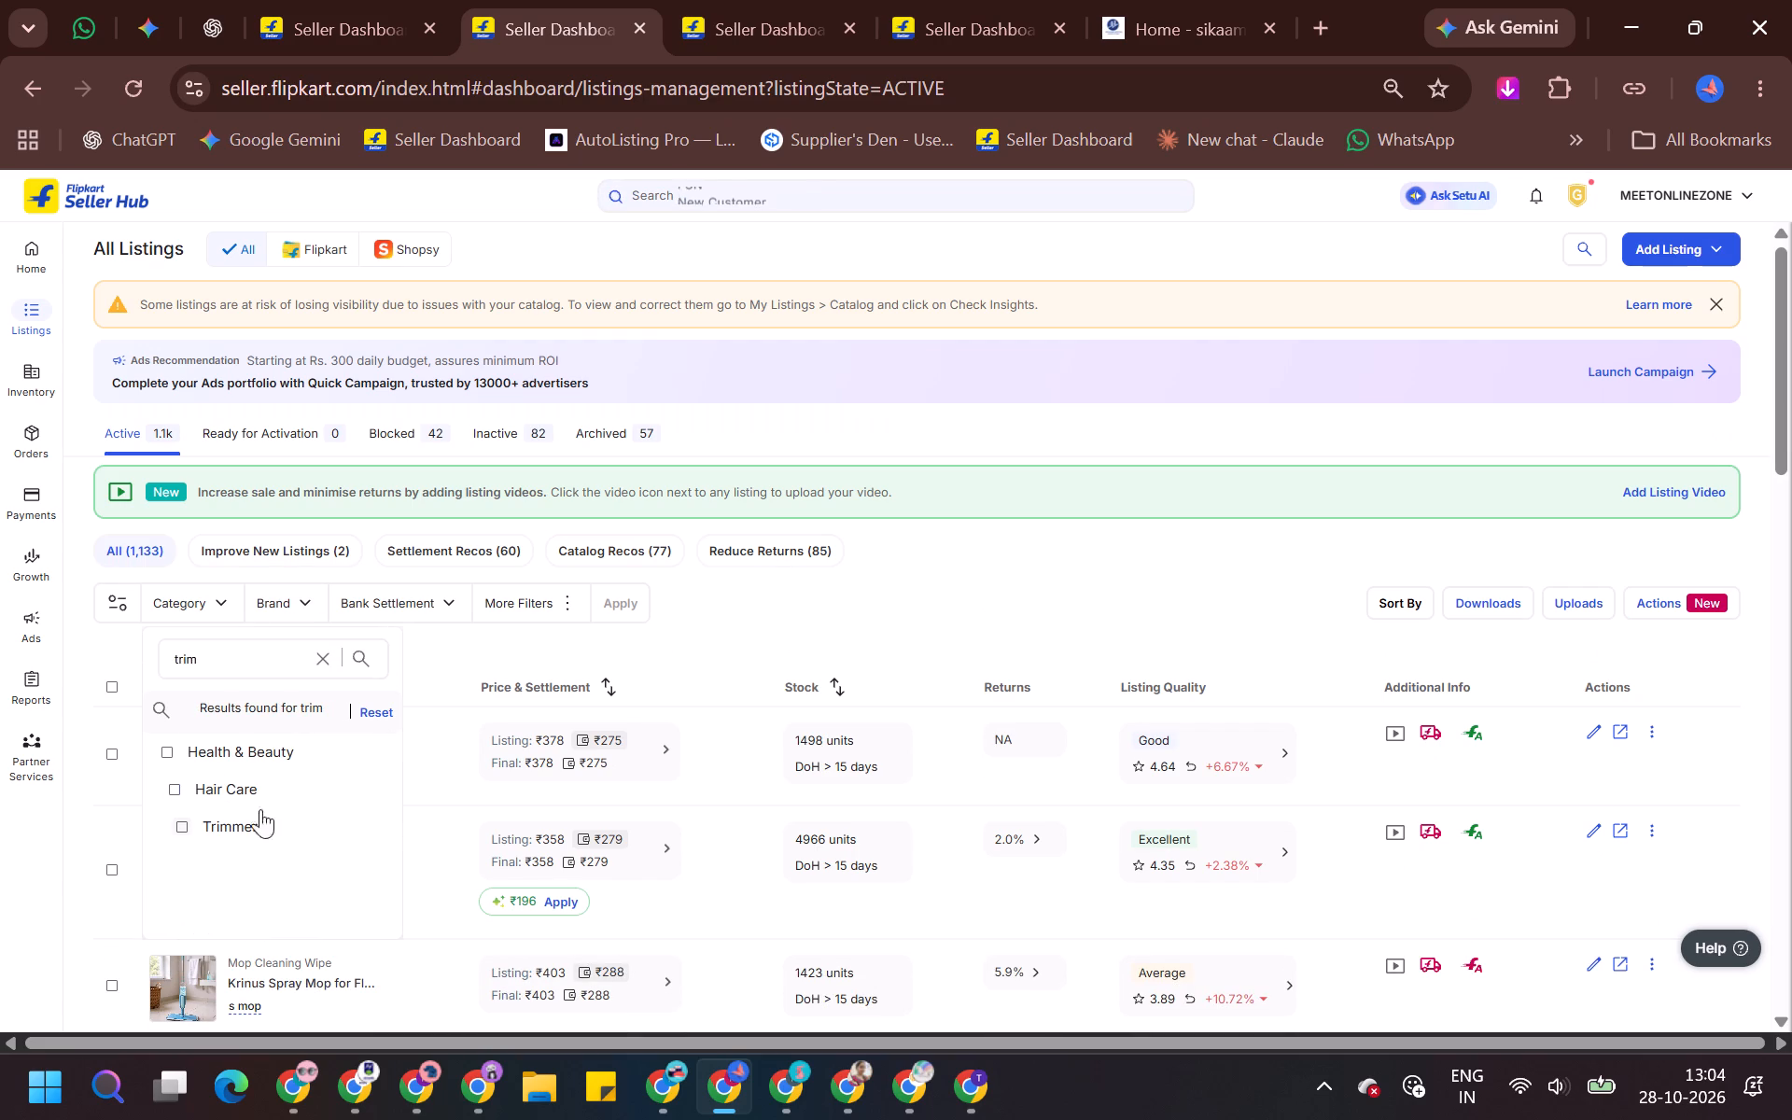
pyautogui.click(658, 599)
pyautogui.scroll(-1, 936, 428)
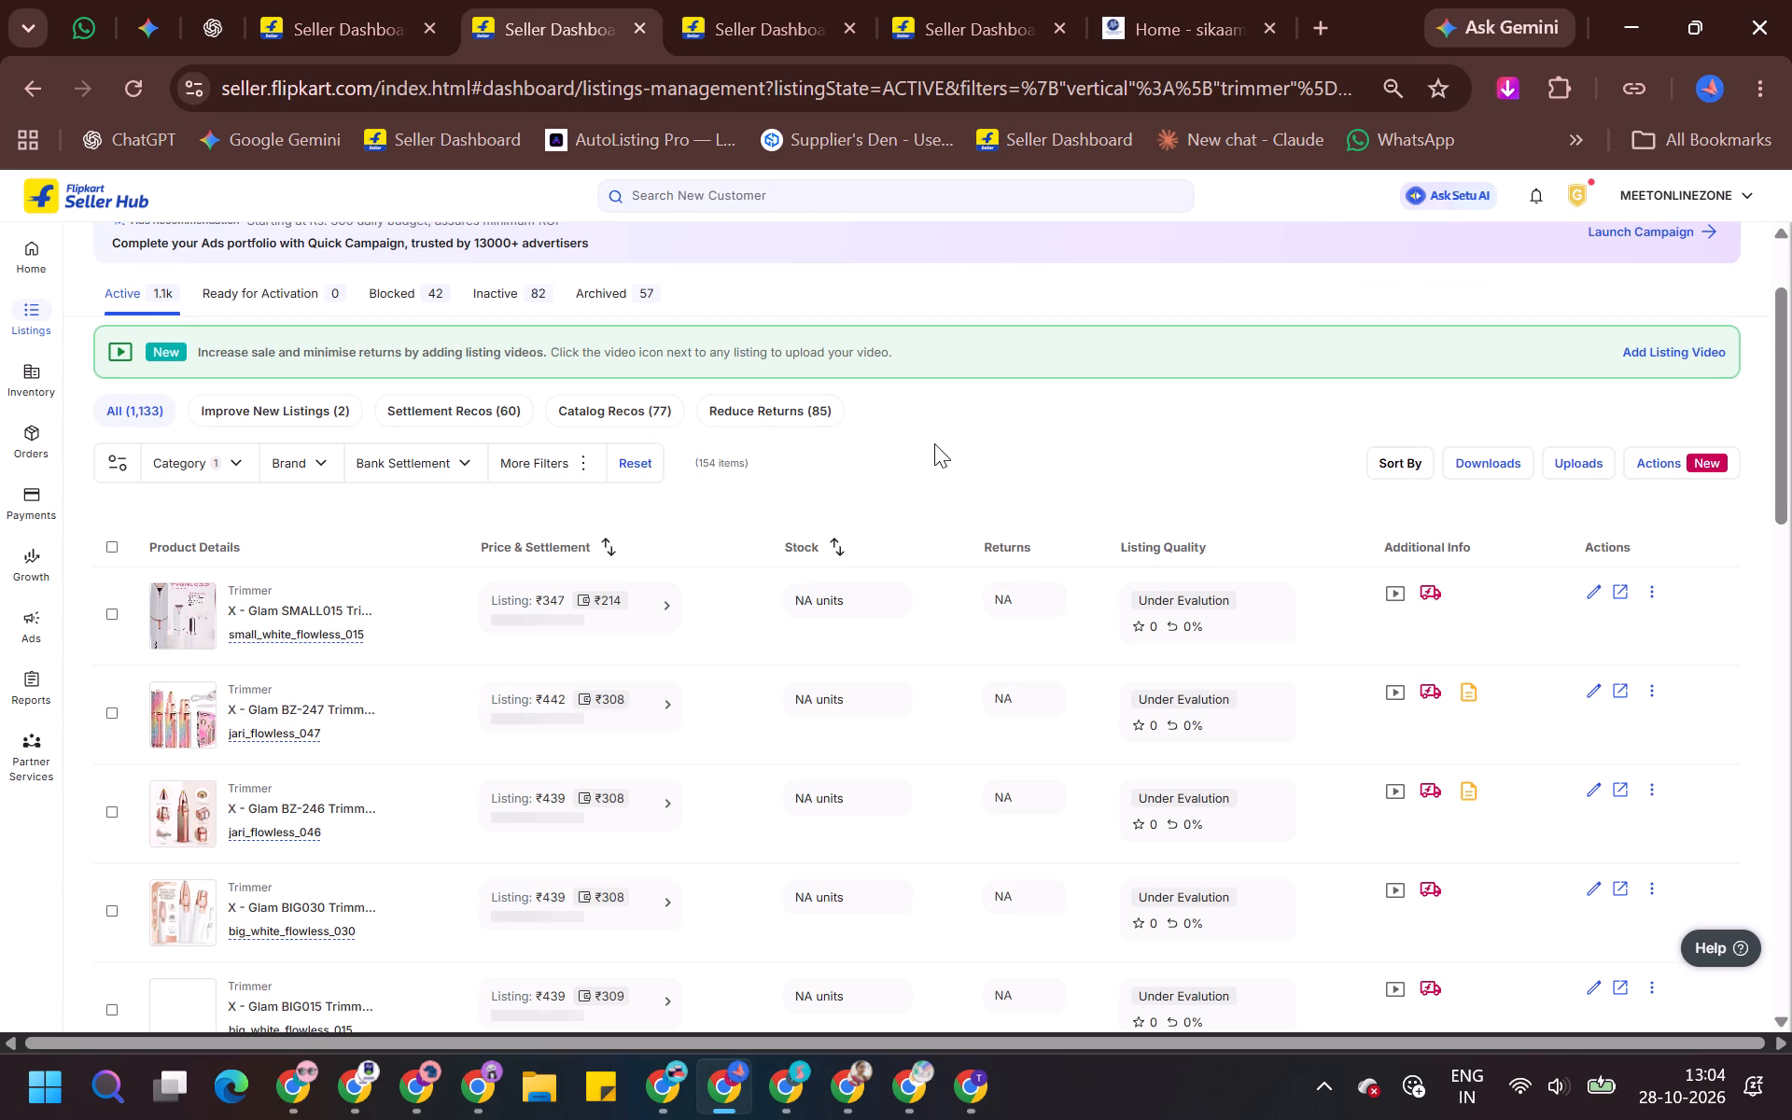
pyautogui.scroll(-5, 934, 443)
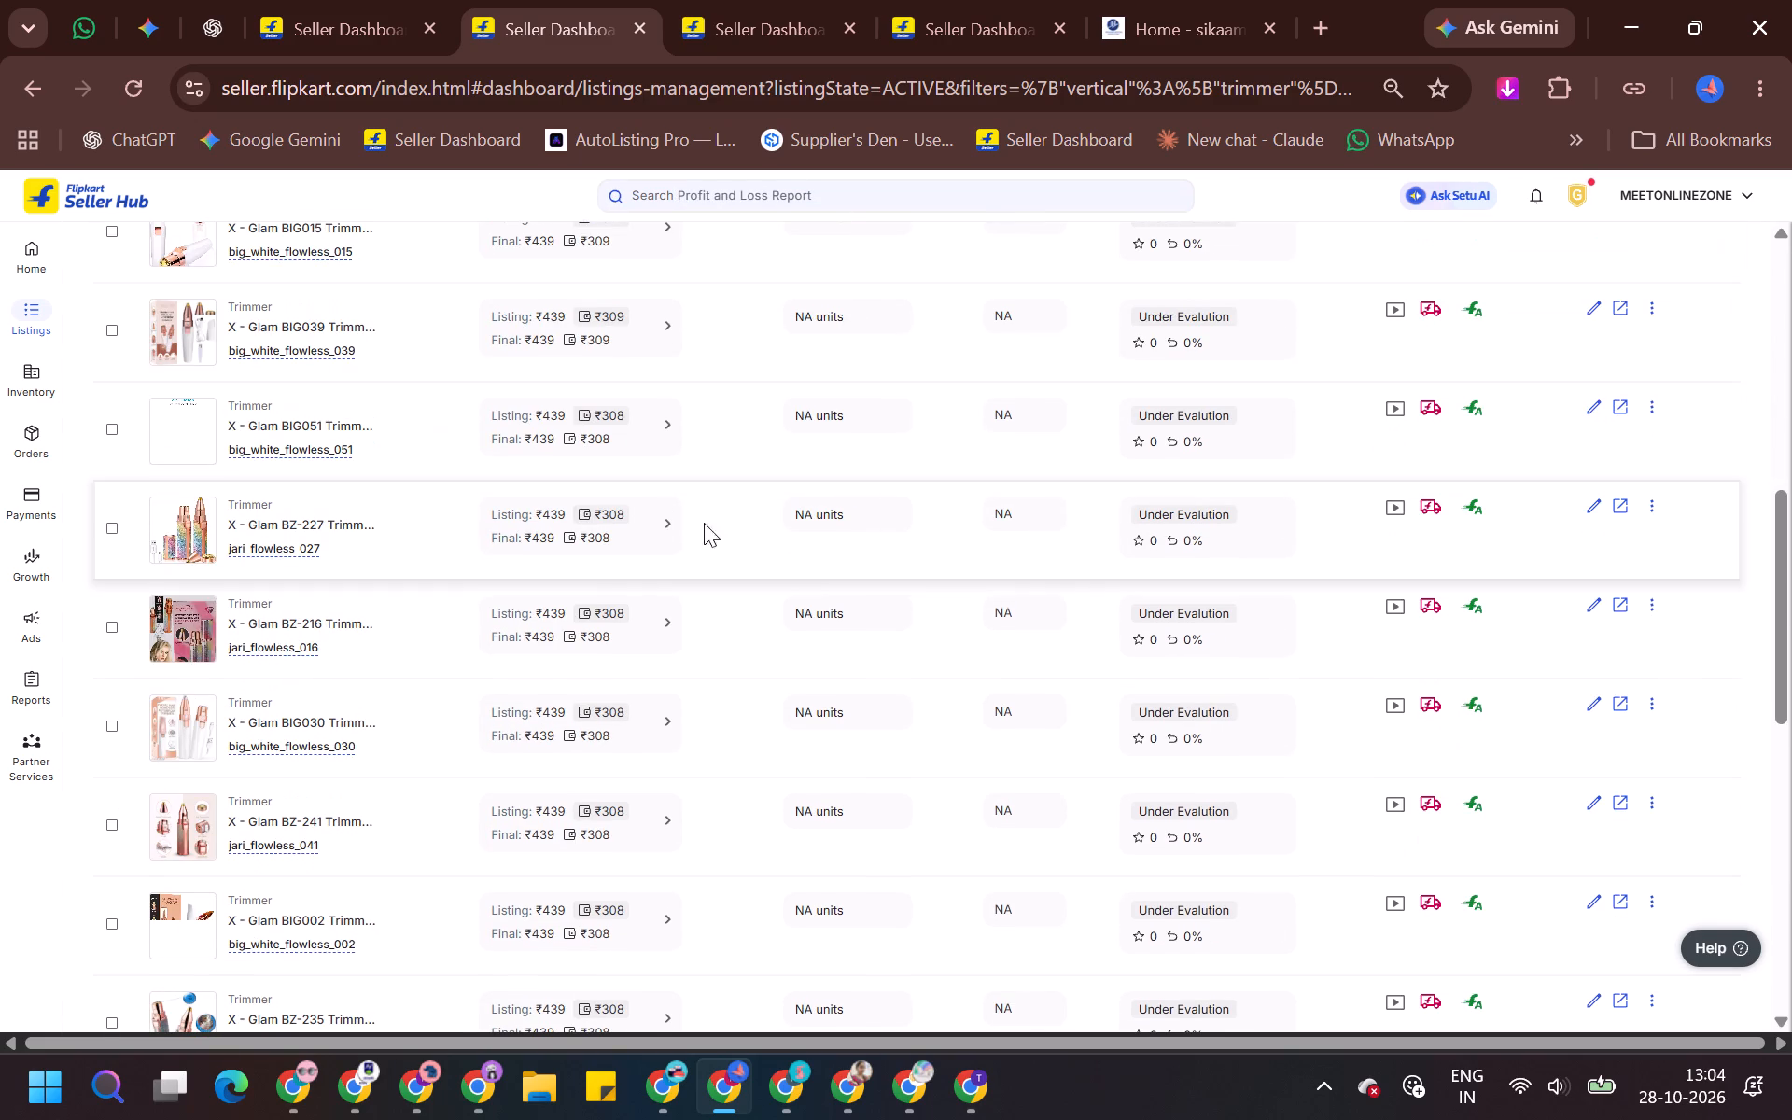
pyautogui.scroll(-7, 358, 640)
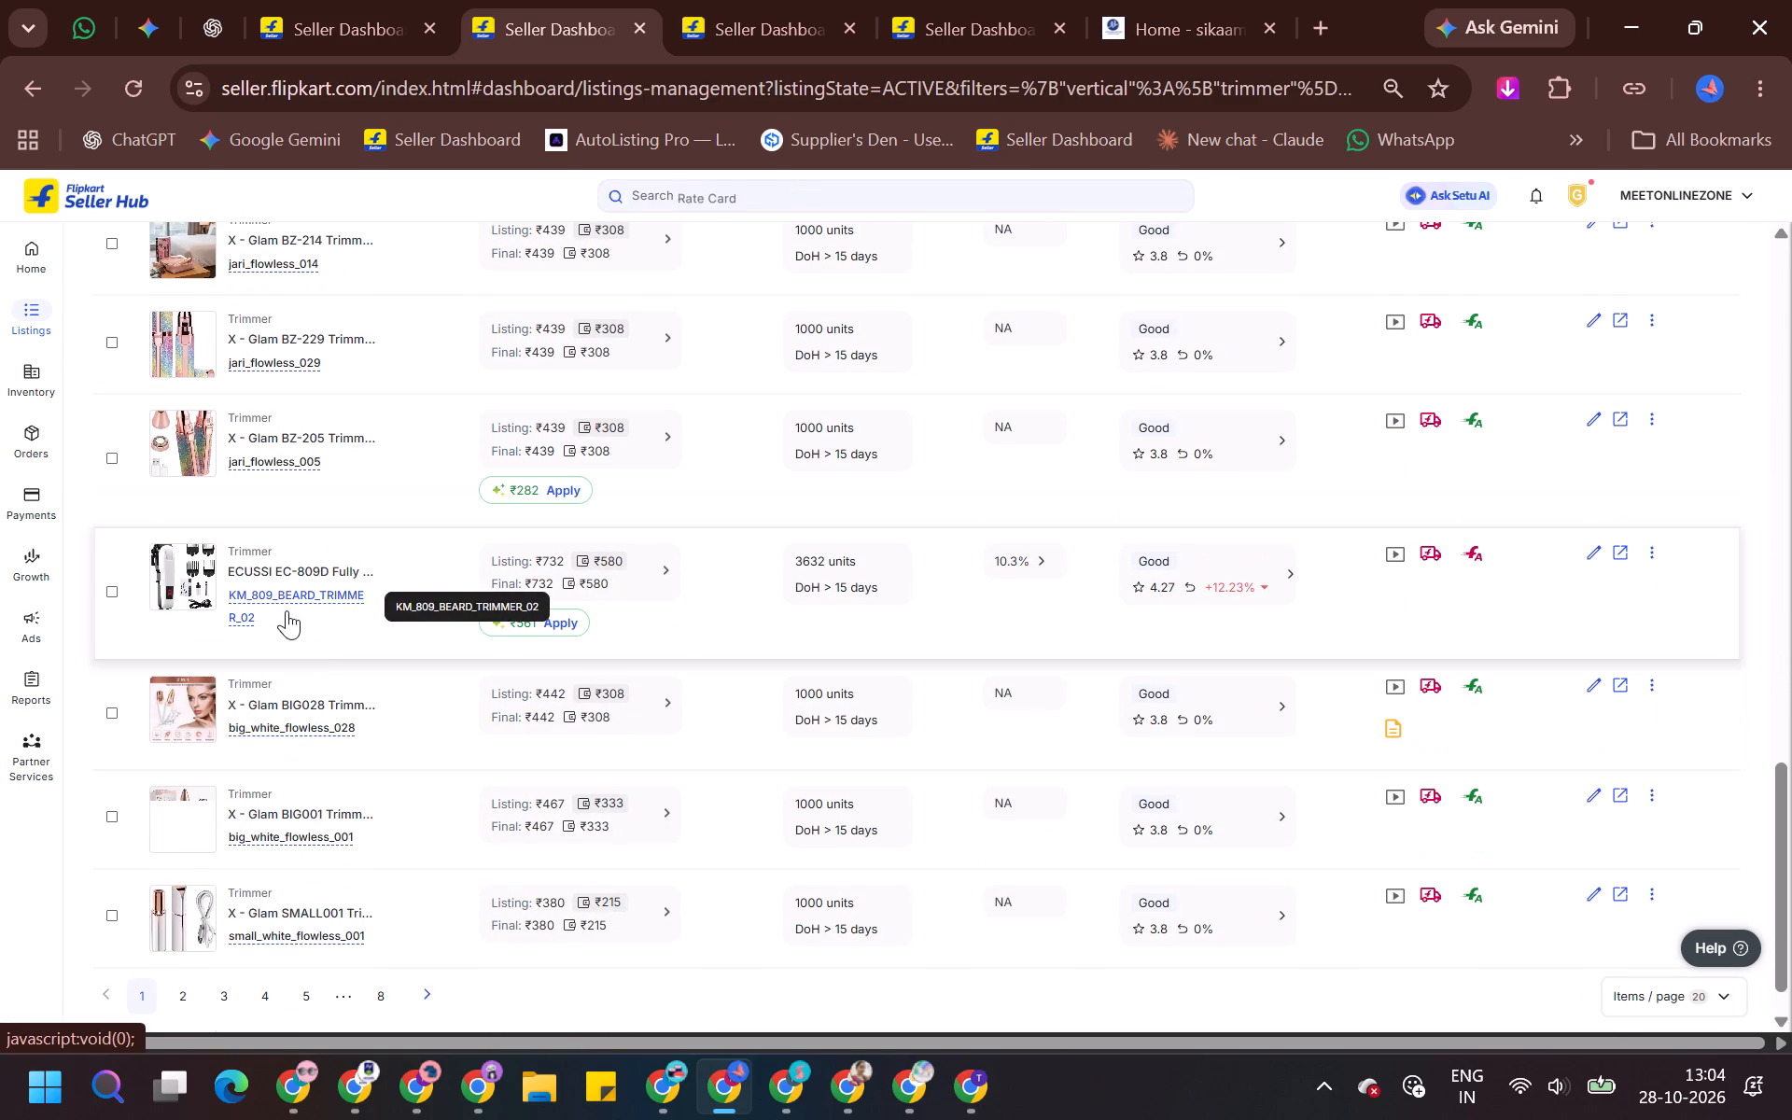
pyautogui.scroll(-4, 314, 639)
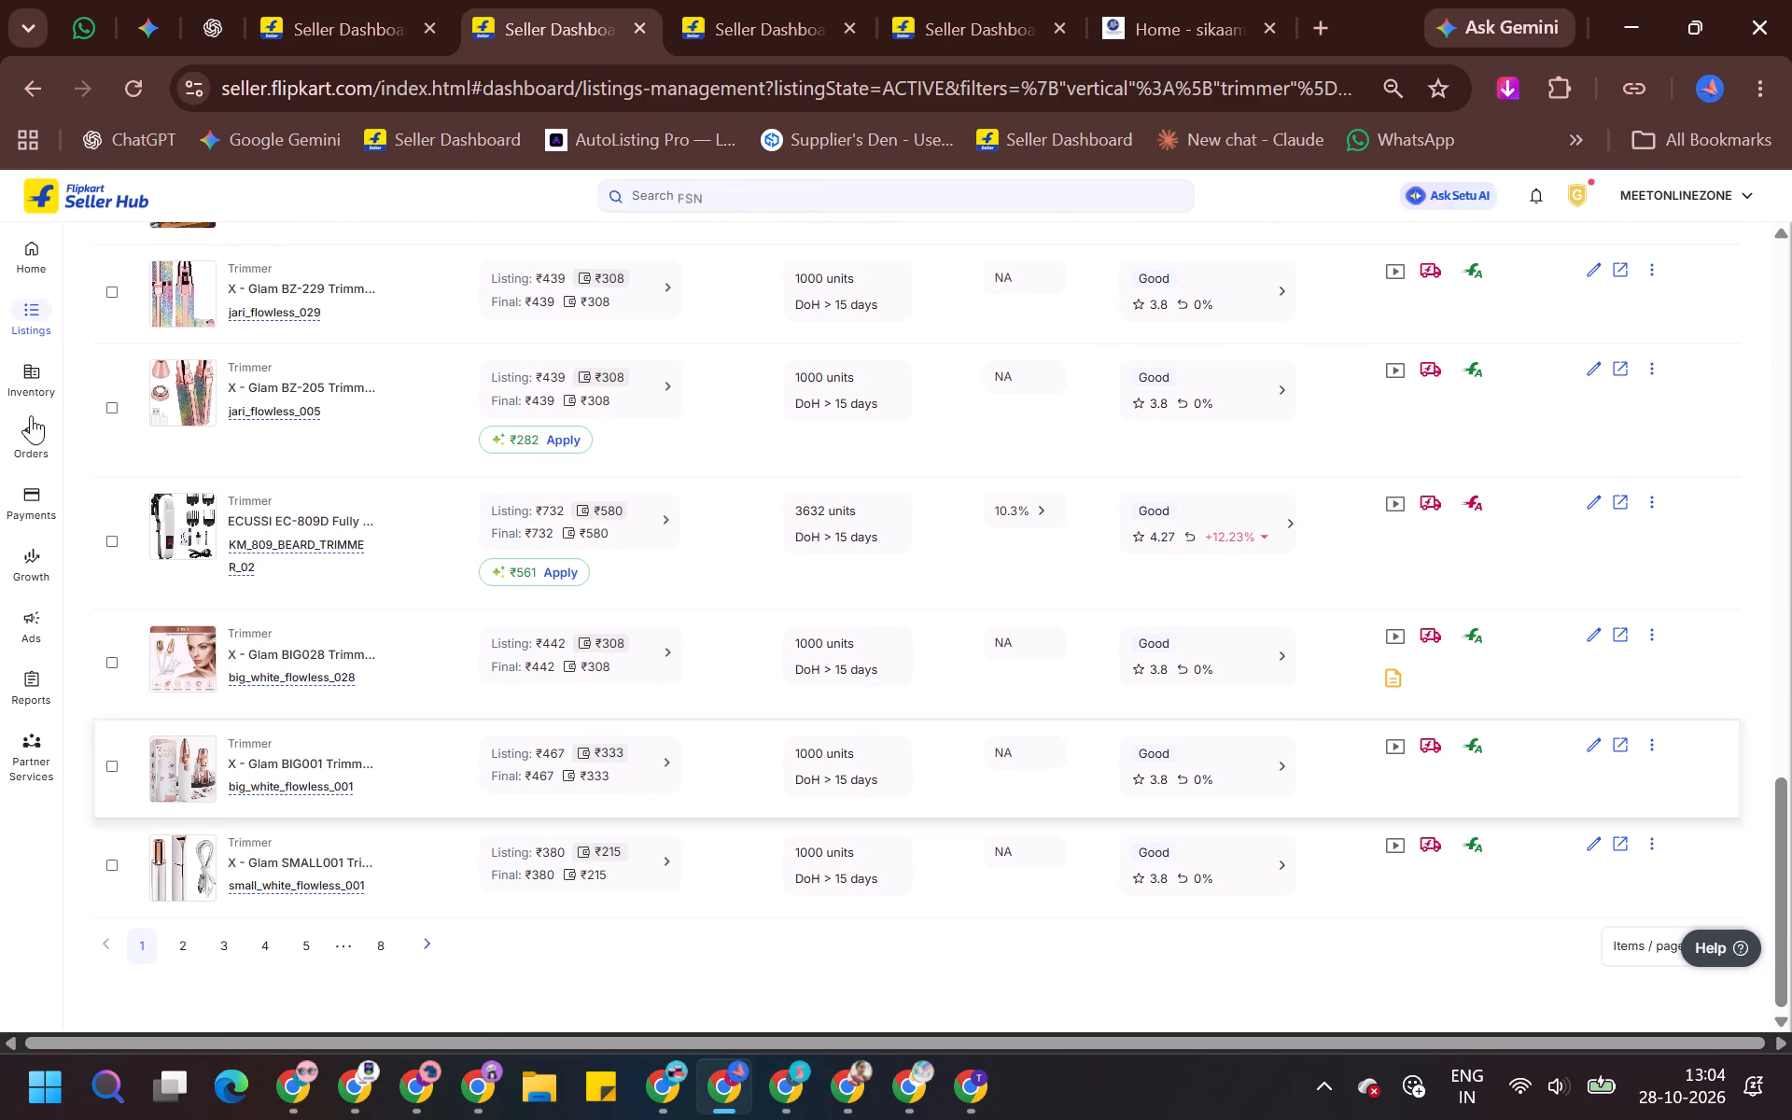
# Open the Listing Creation requests, check the selected listings in the campaign being edited, and return to the requests.
pyautogui.click(89, 371)
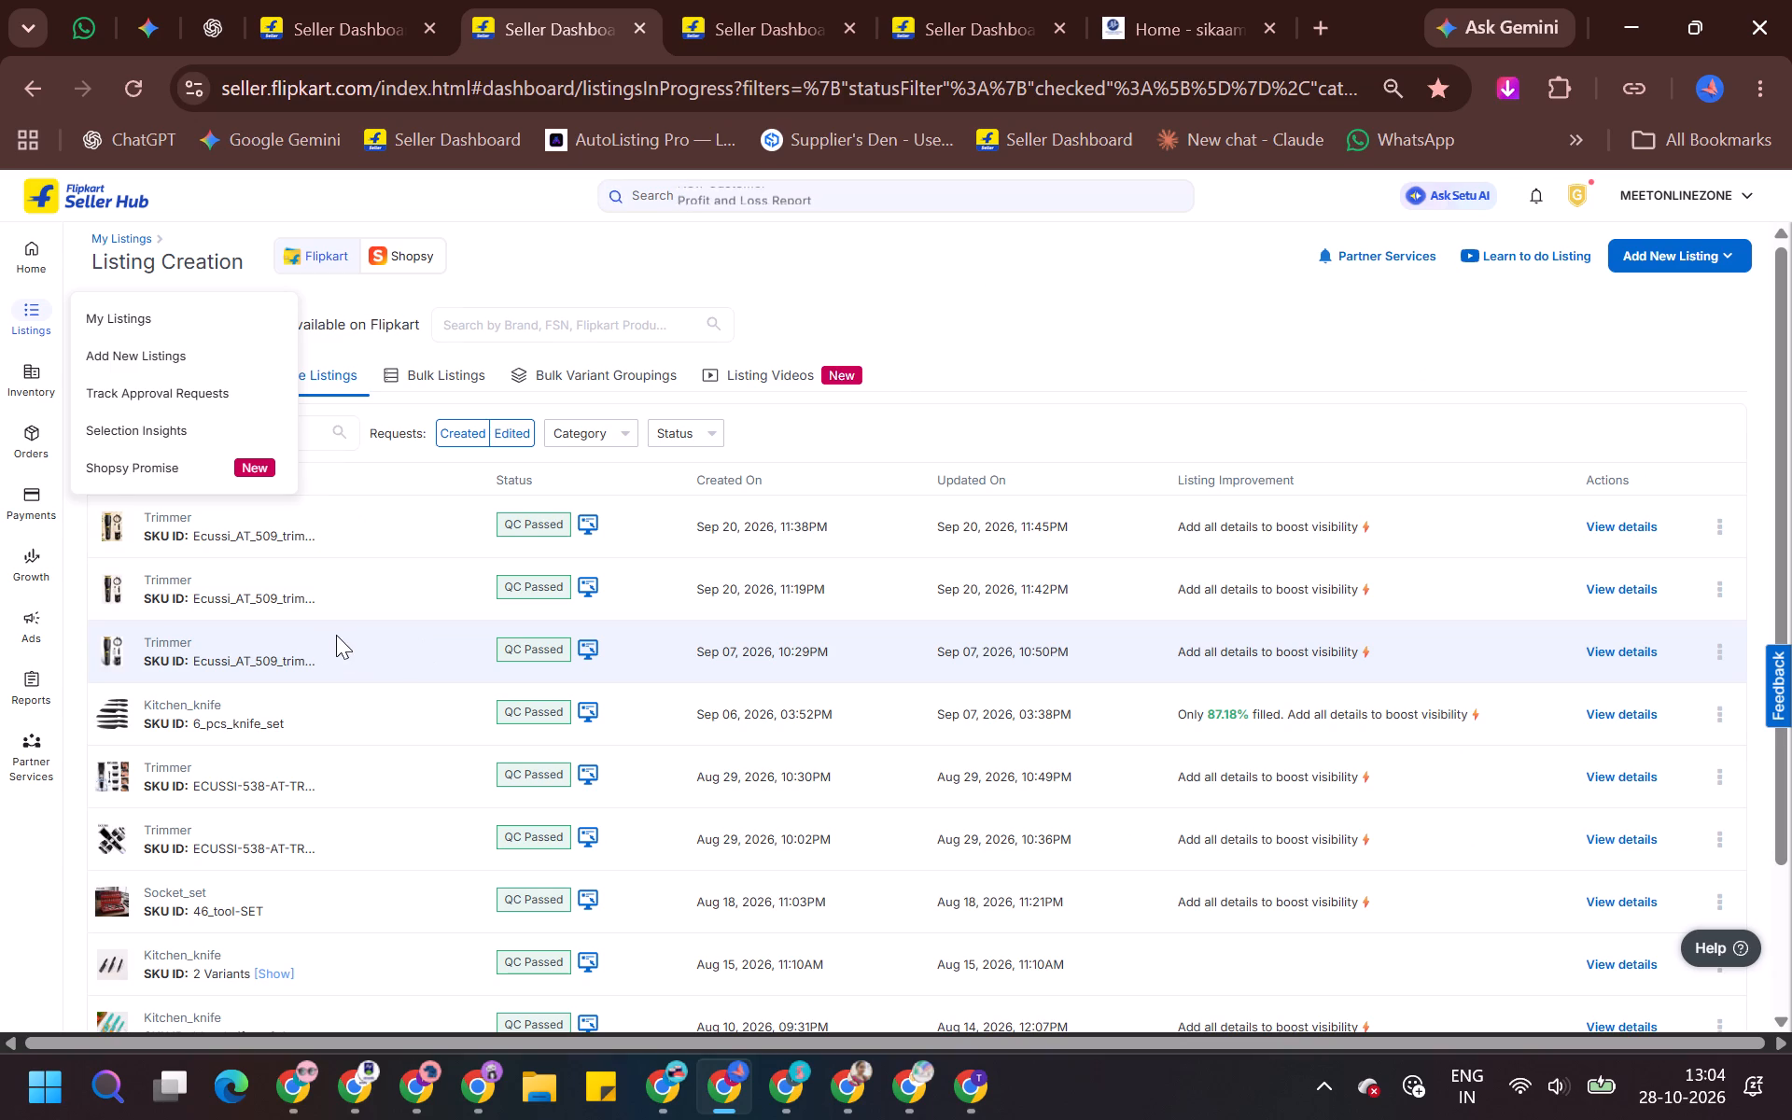
pyautogui.click(823, 0)
pyautogui.click(950, 0)
pyautogui.scroll(-5, 978, 296)
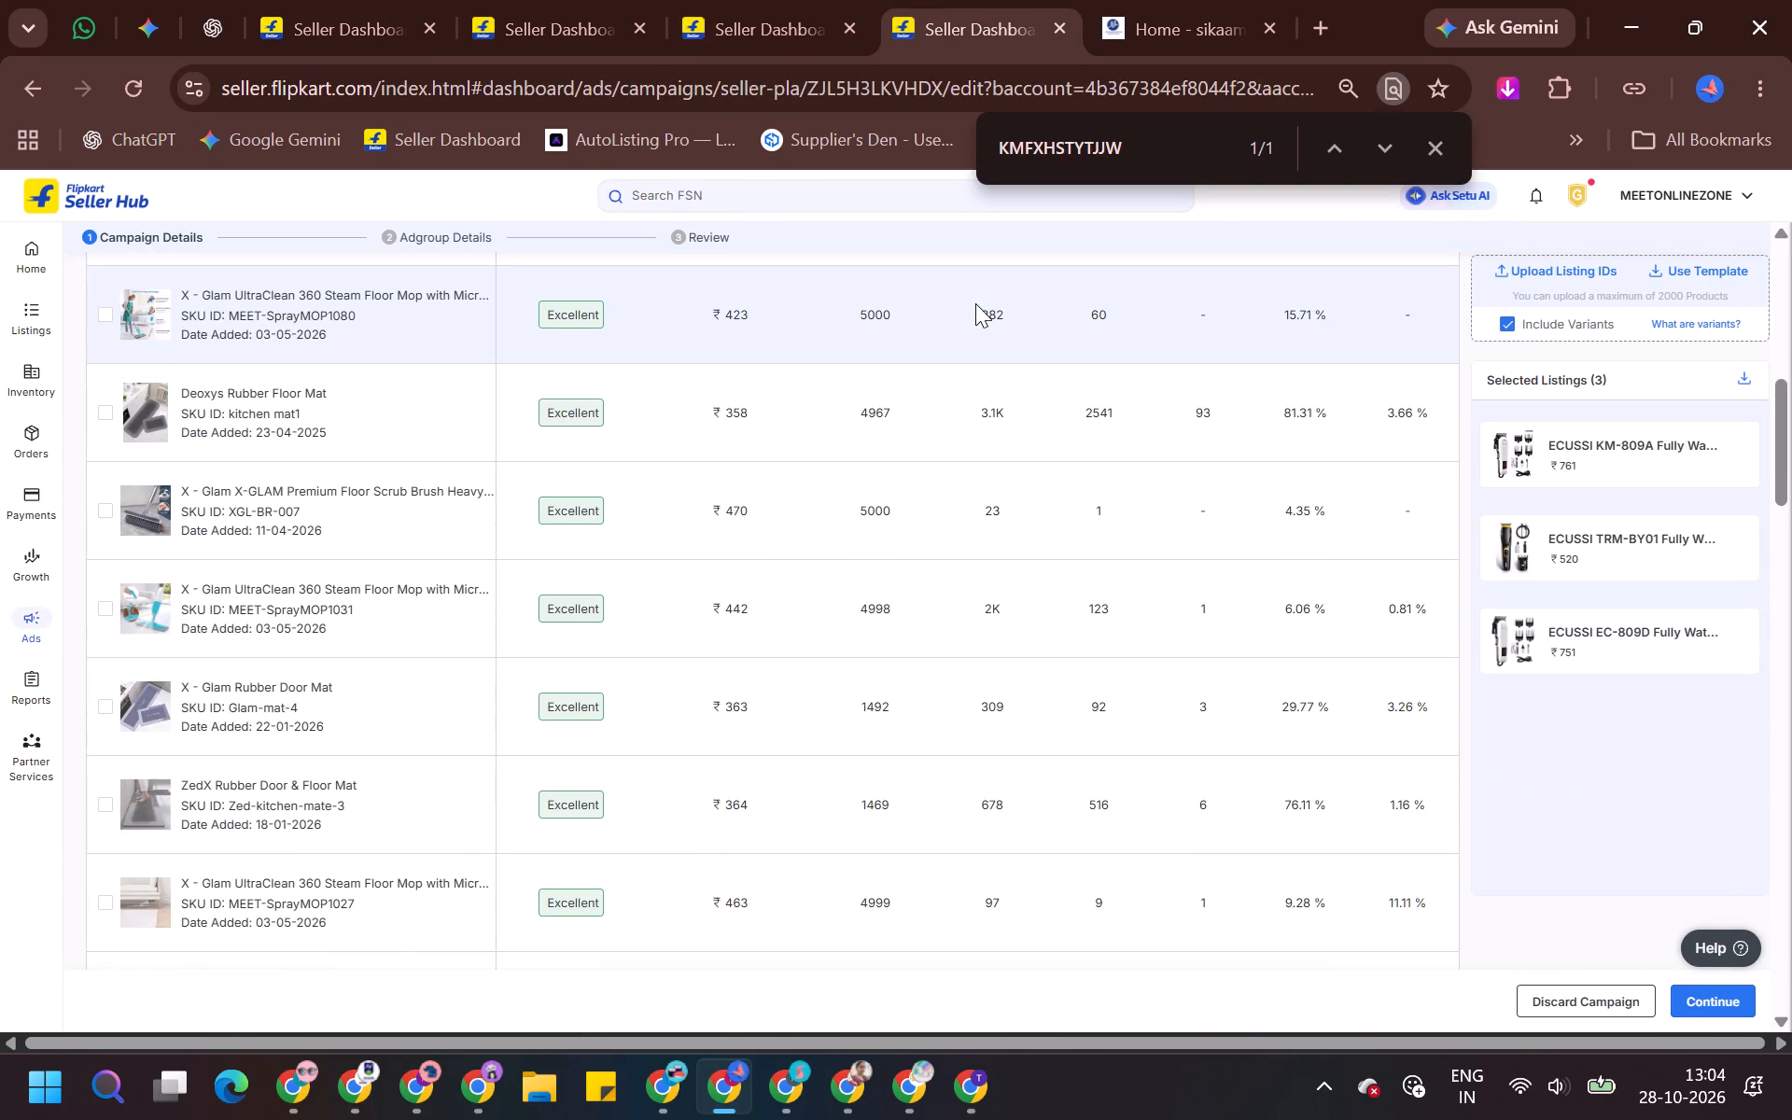
pyautogui.click(582, 14)
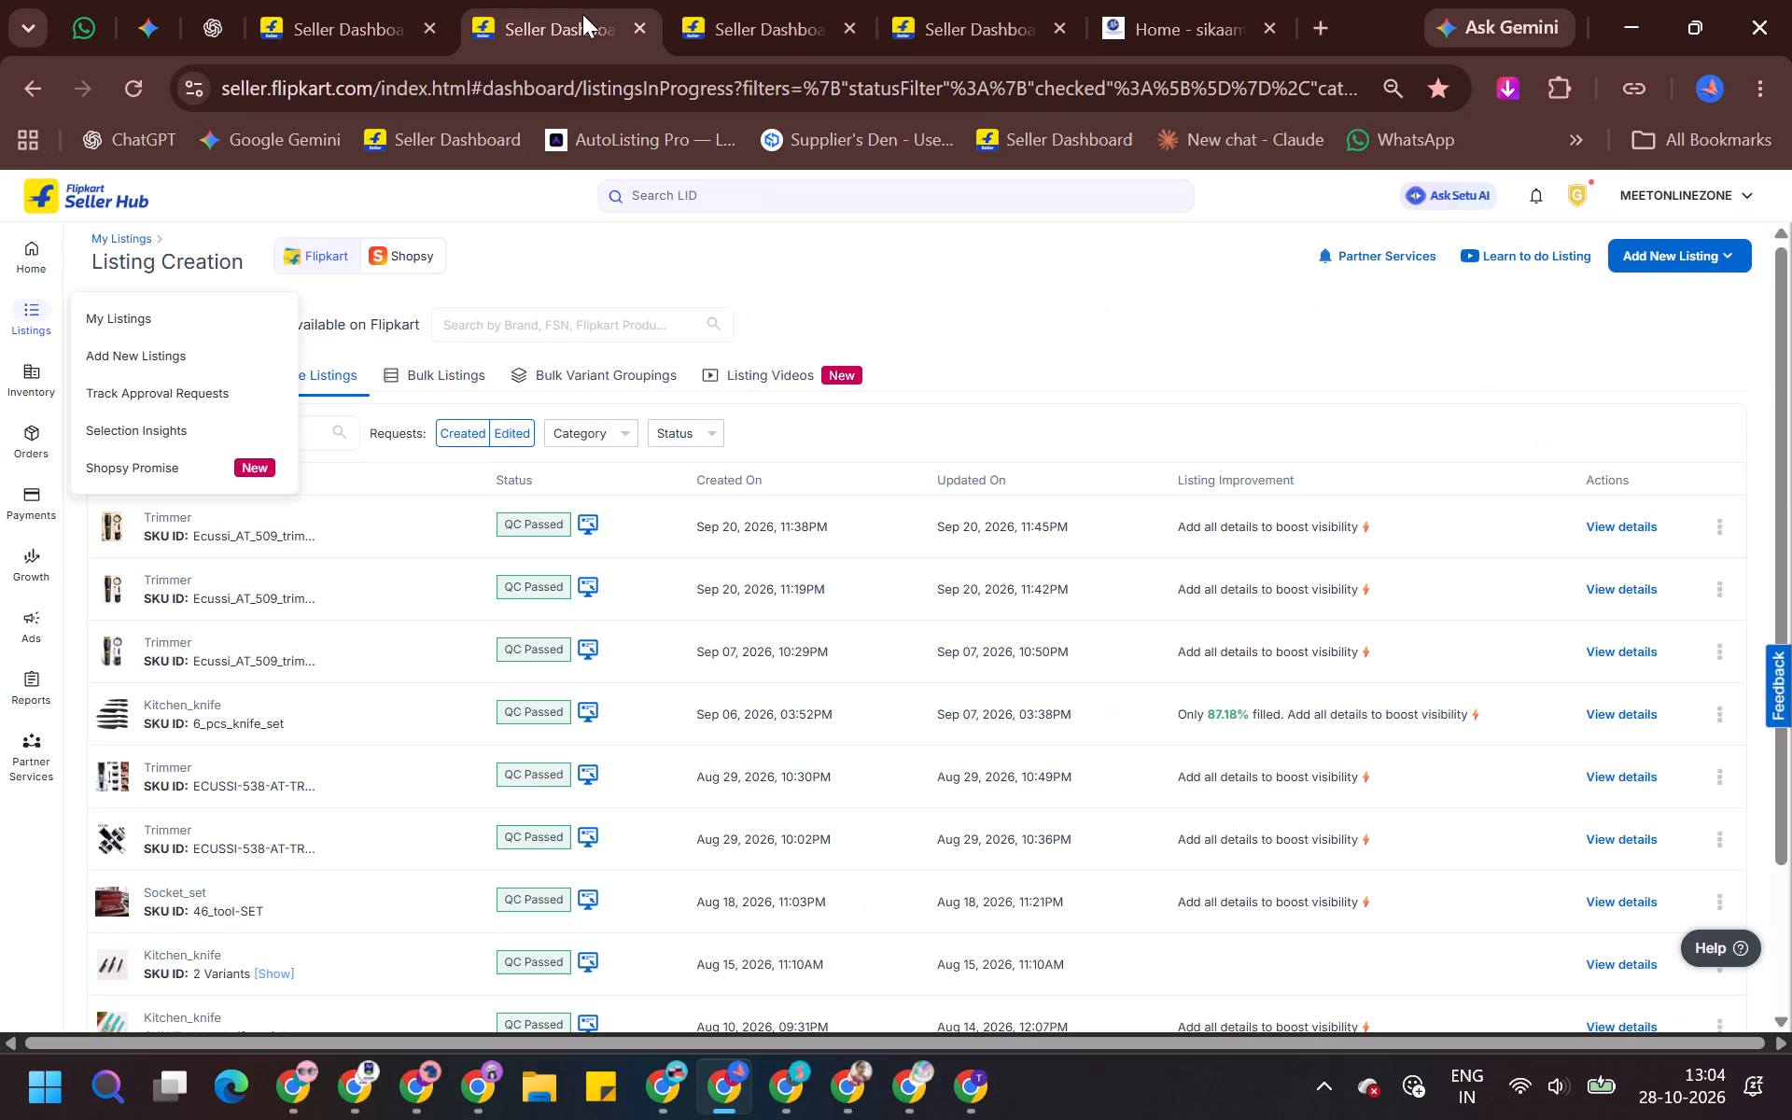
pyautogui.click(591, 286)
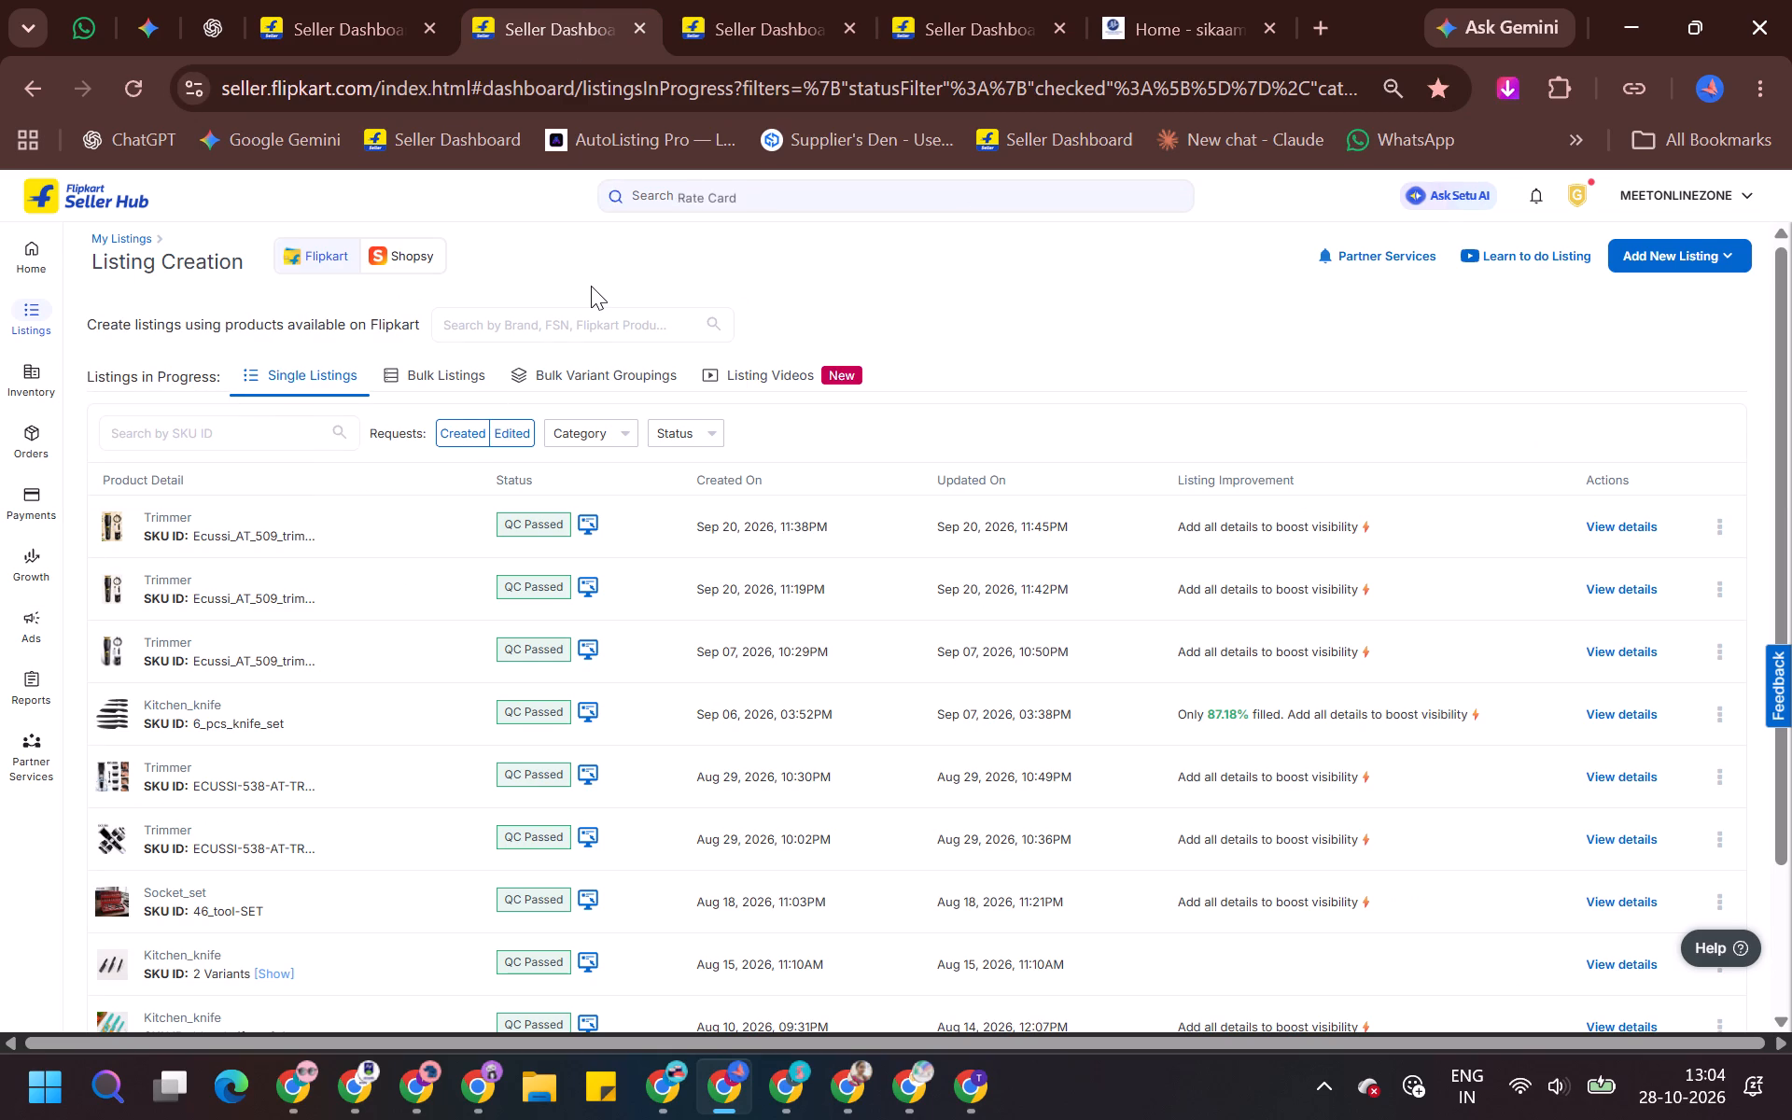
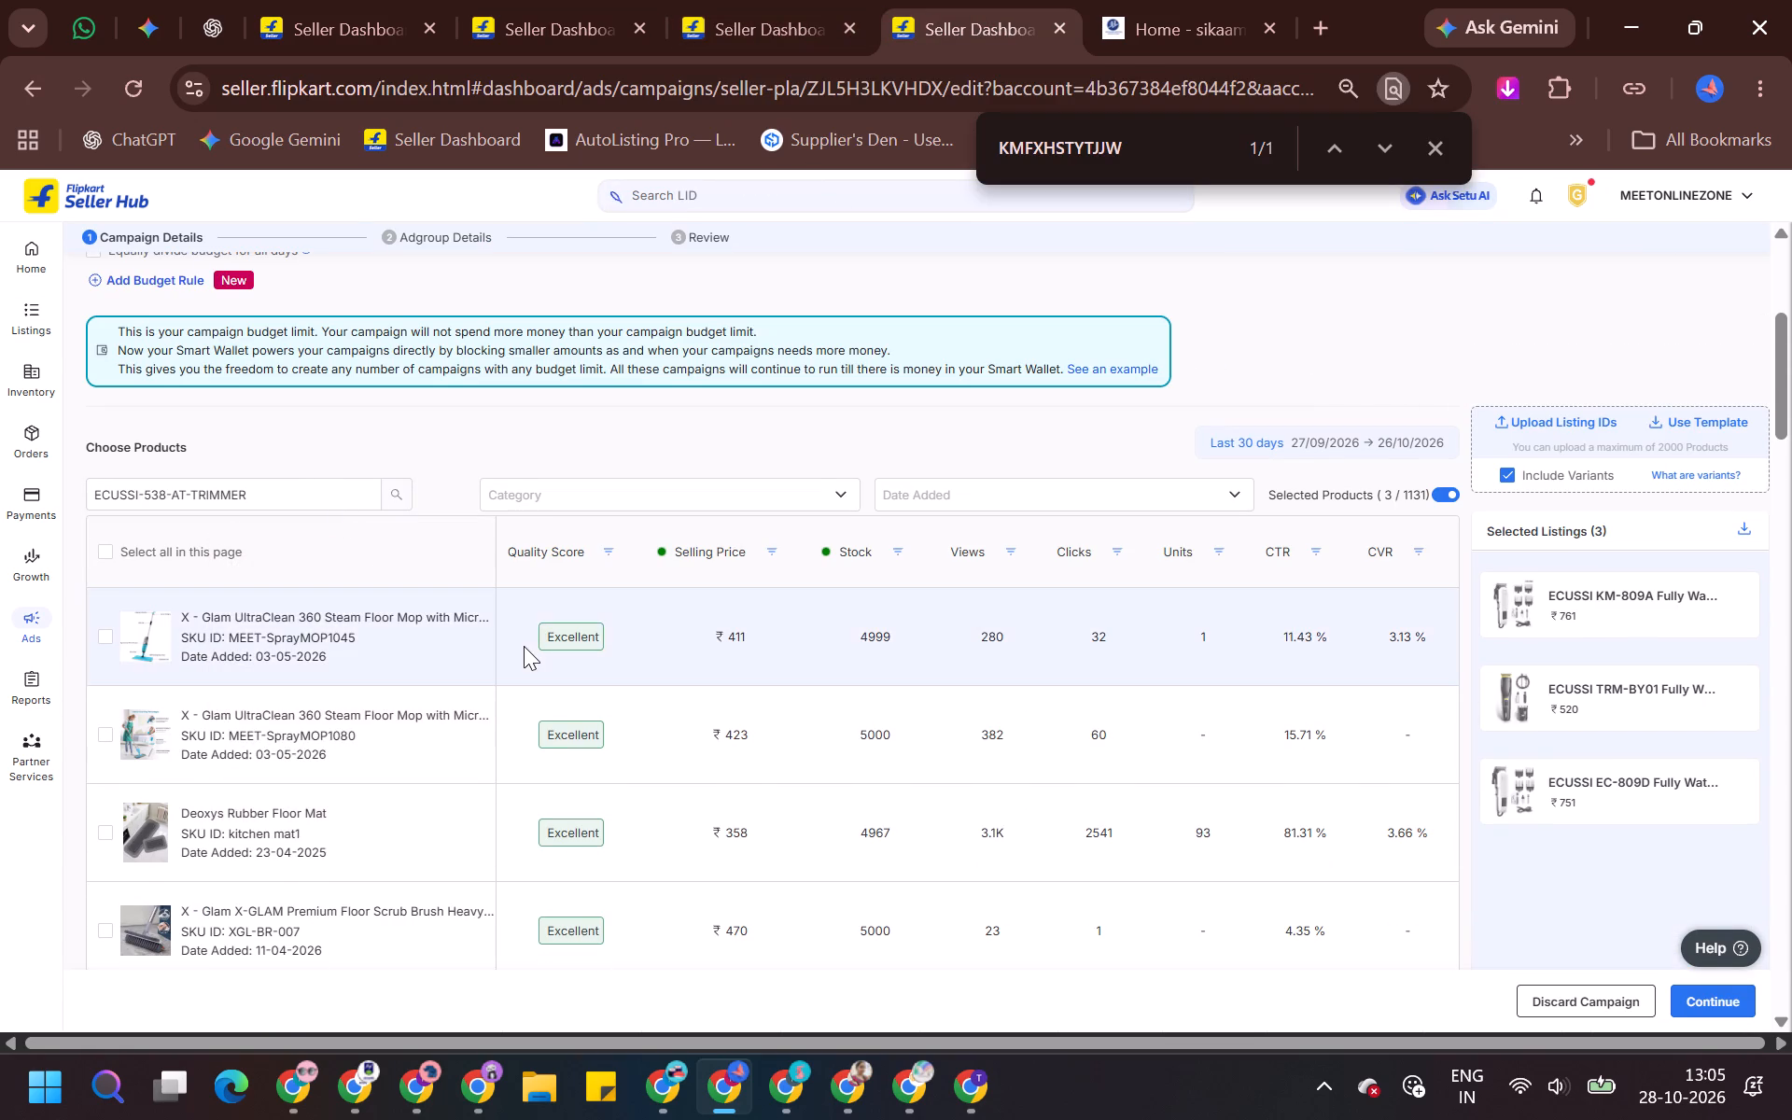
pyautogui.click(310, 651)
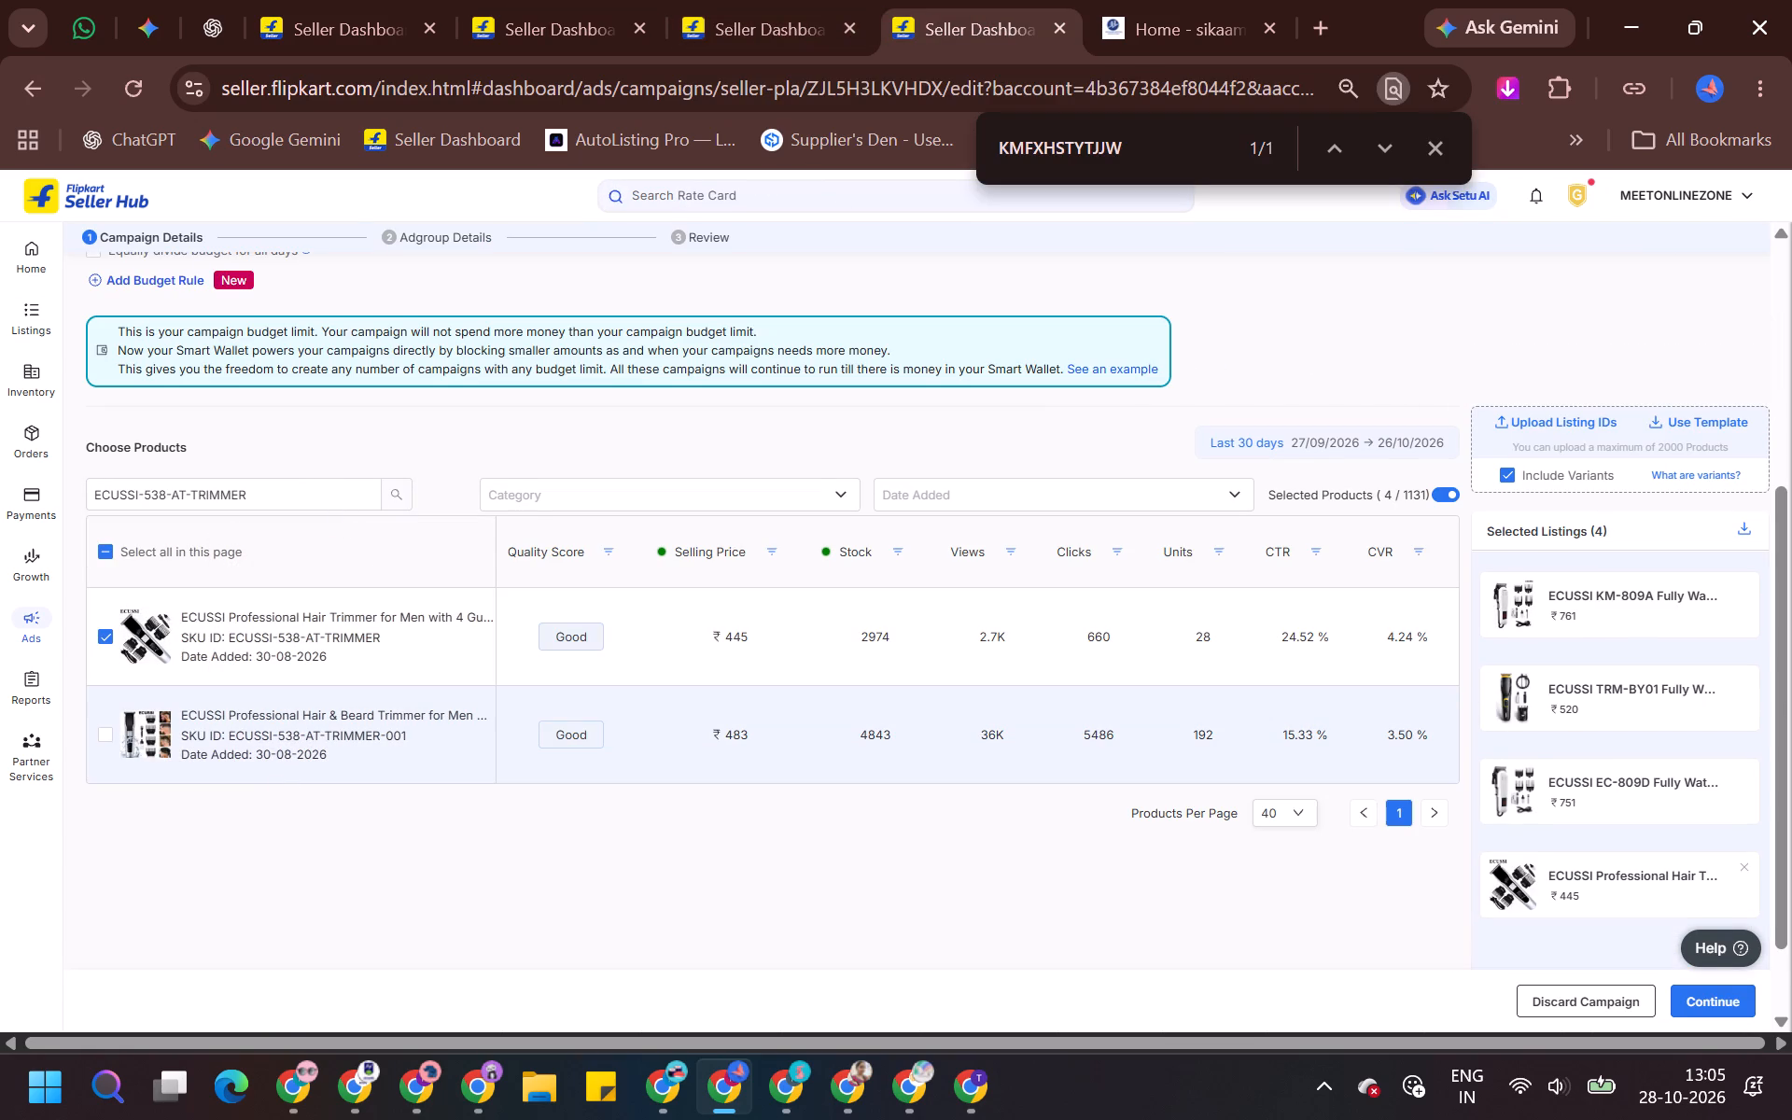
pyautogui.doubleClick(291, 751)
pyautogui.click(735, 0)
pyautogui.click(991, 0)
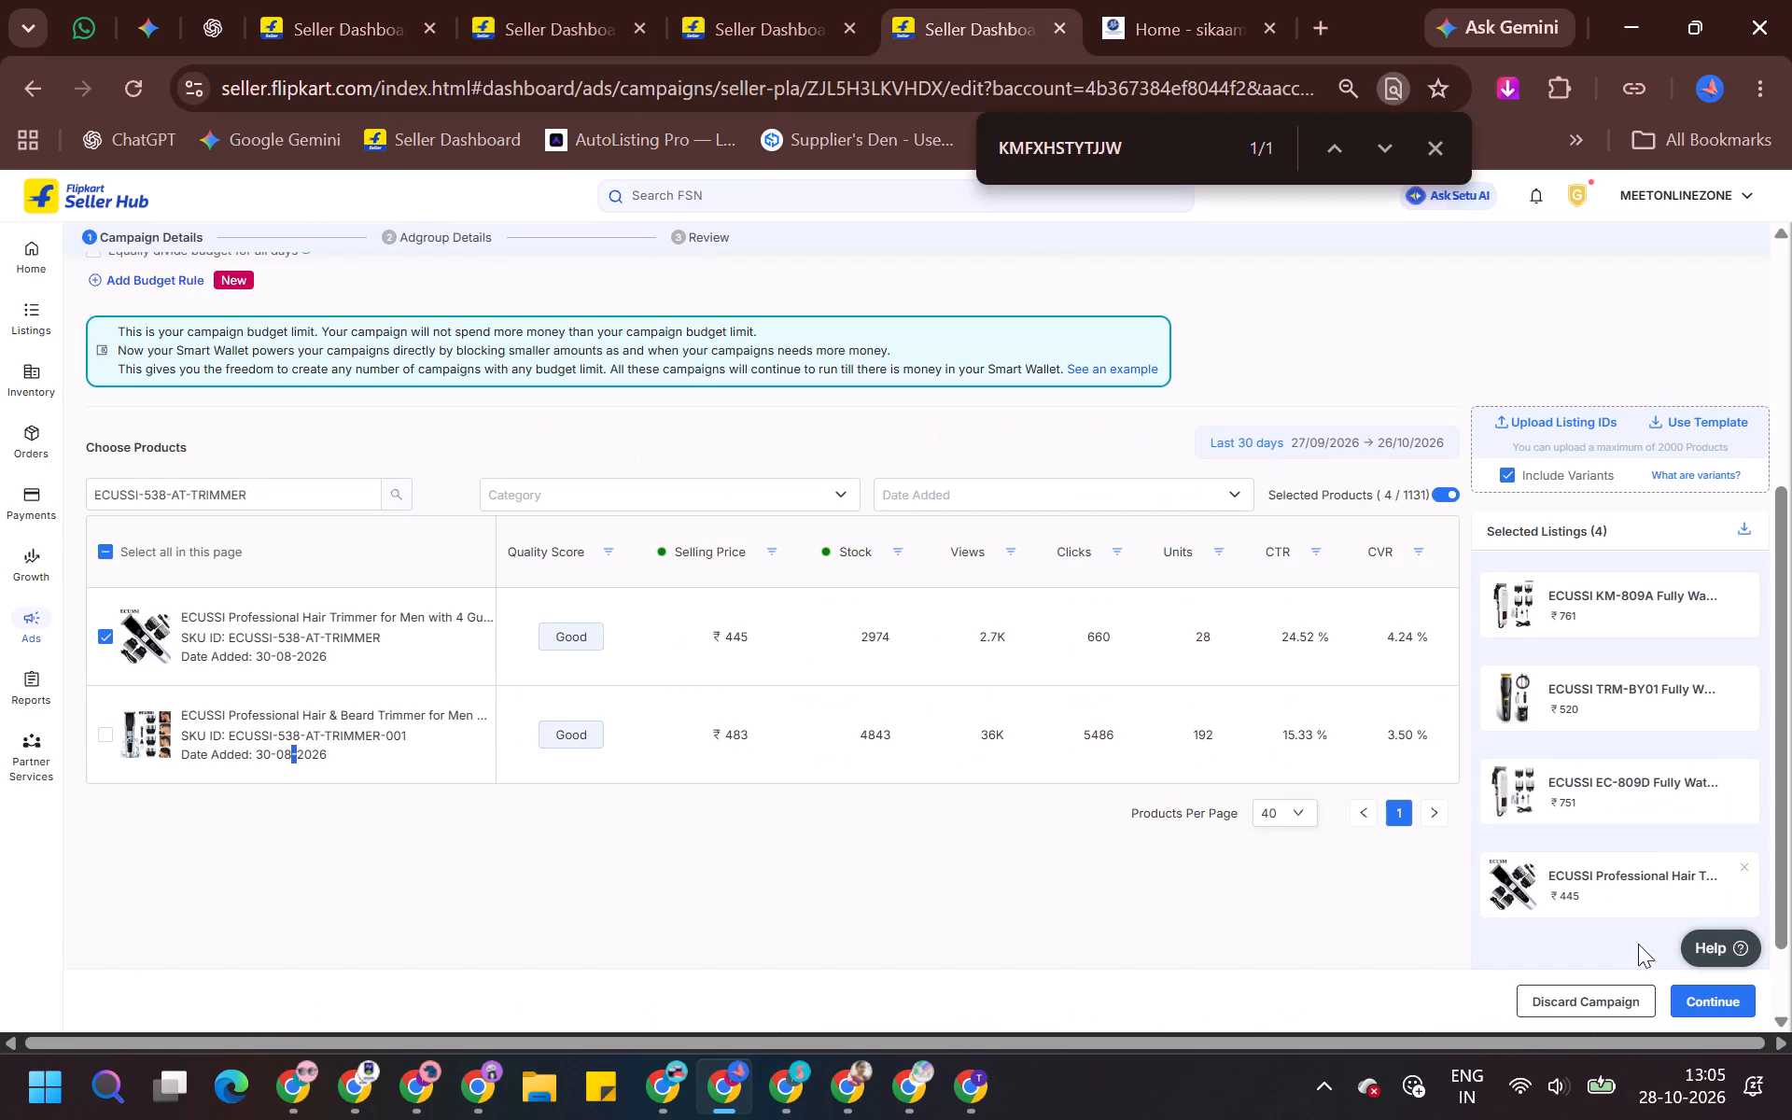
# Proceed through the adgroup details with Automatic targeting kept, reach the review of NewTrimmer_Campaign-2026-10-28 and update the campaign.
pyautogui.click(1714, 1004)
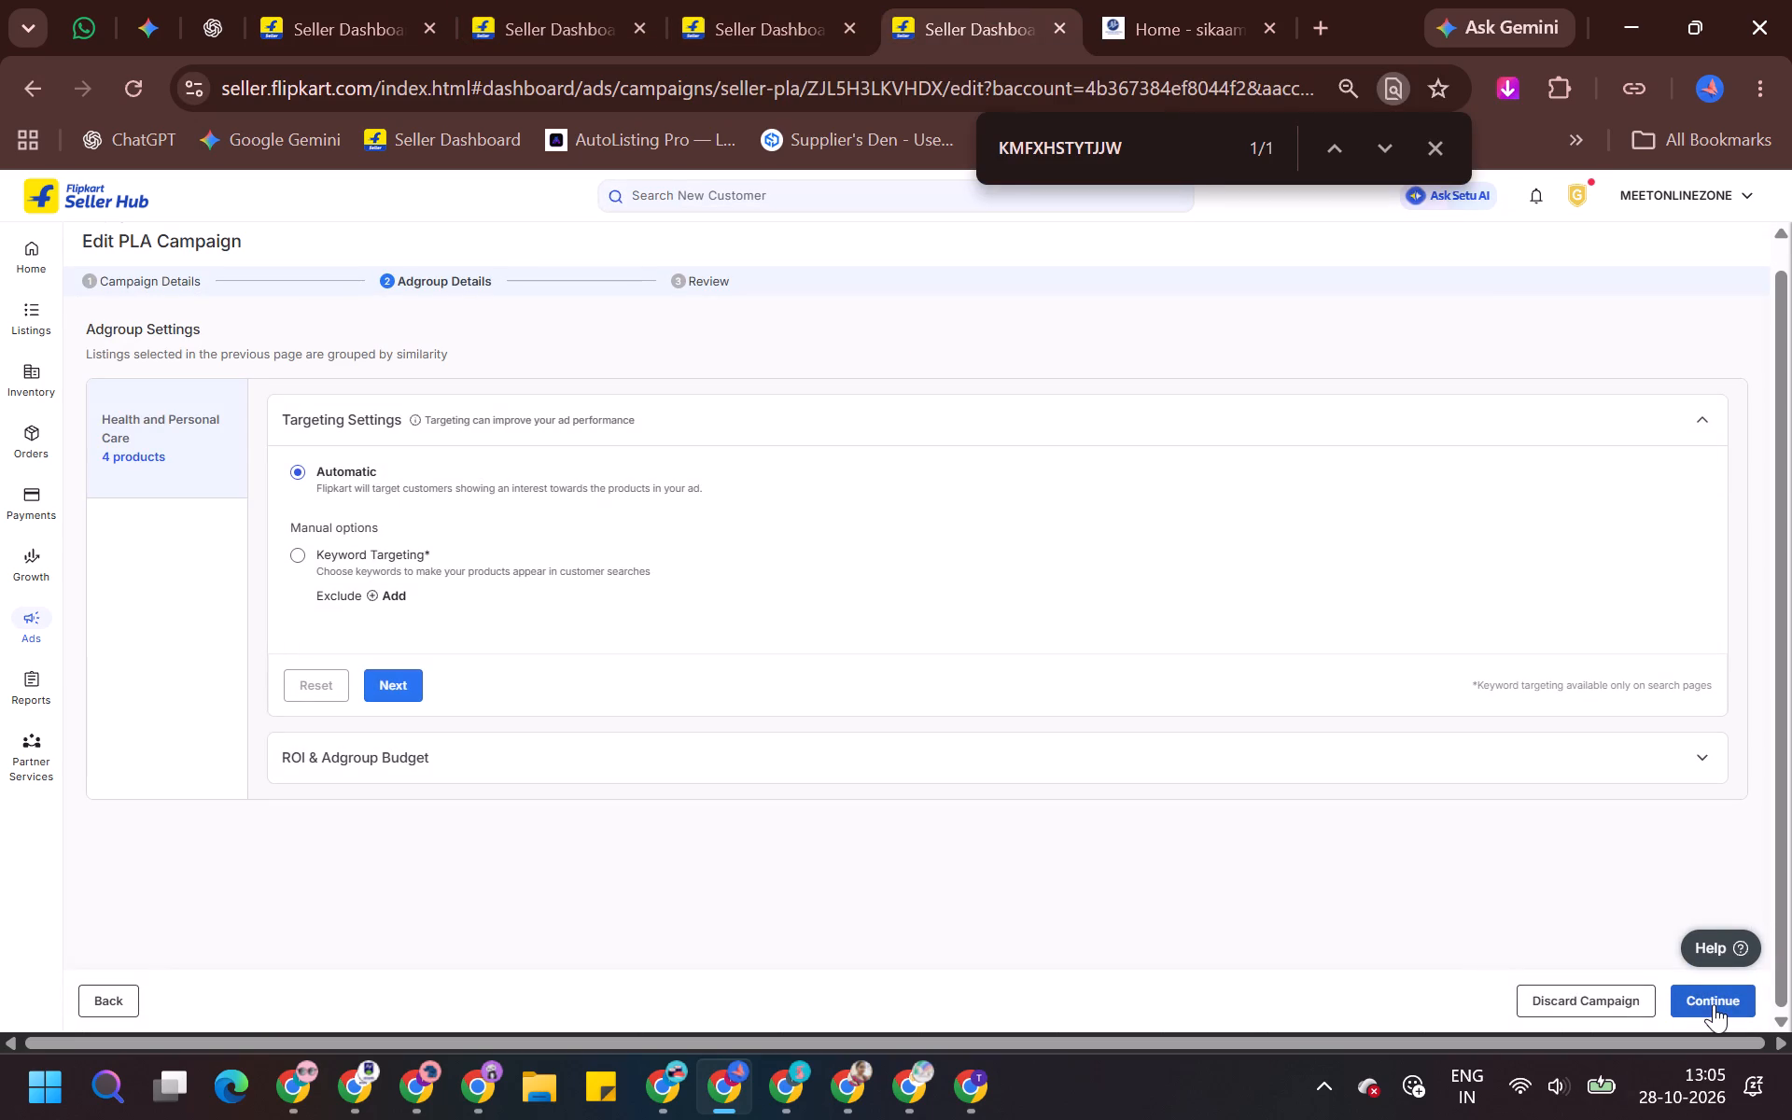
pyautogui.click(1714, 1004)
pyautogui.click(1722, 1004)
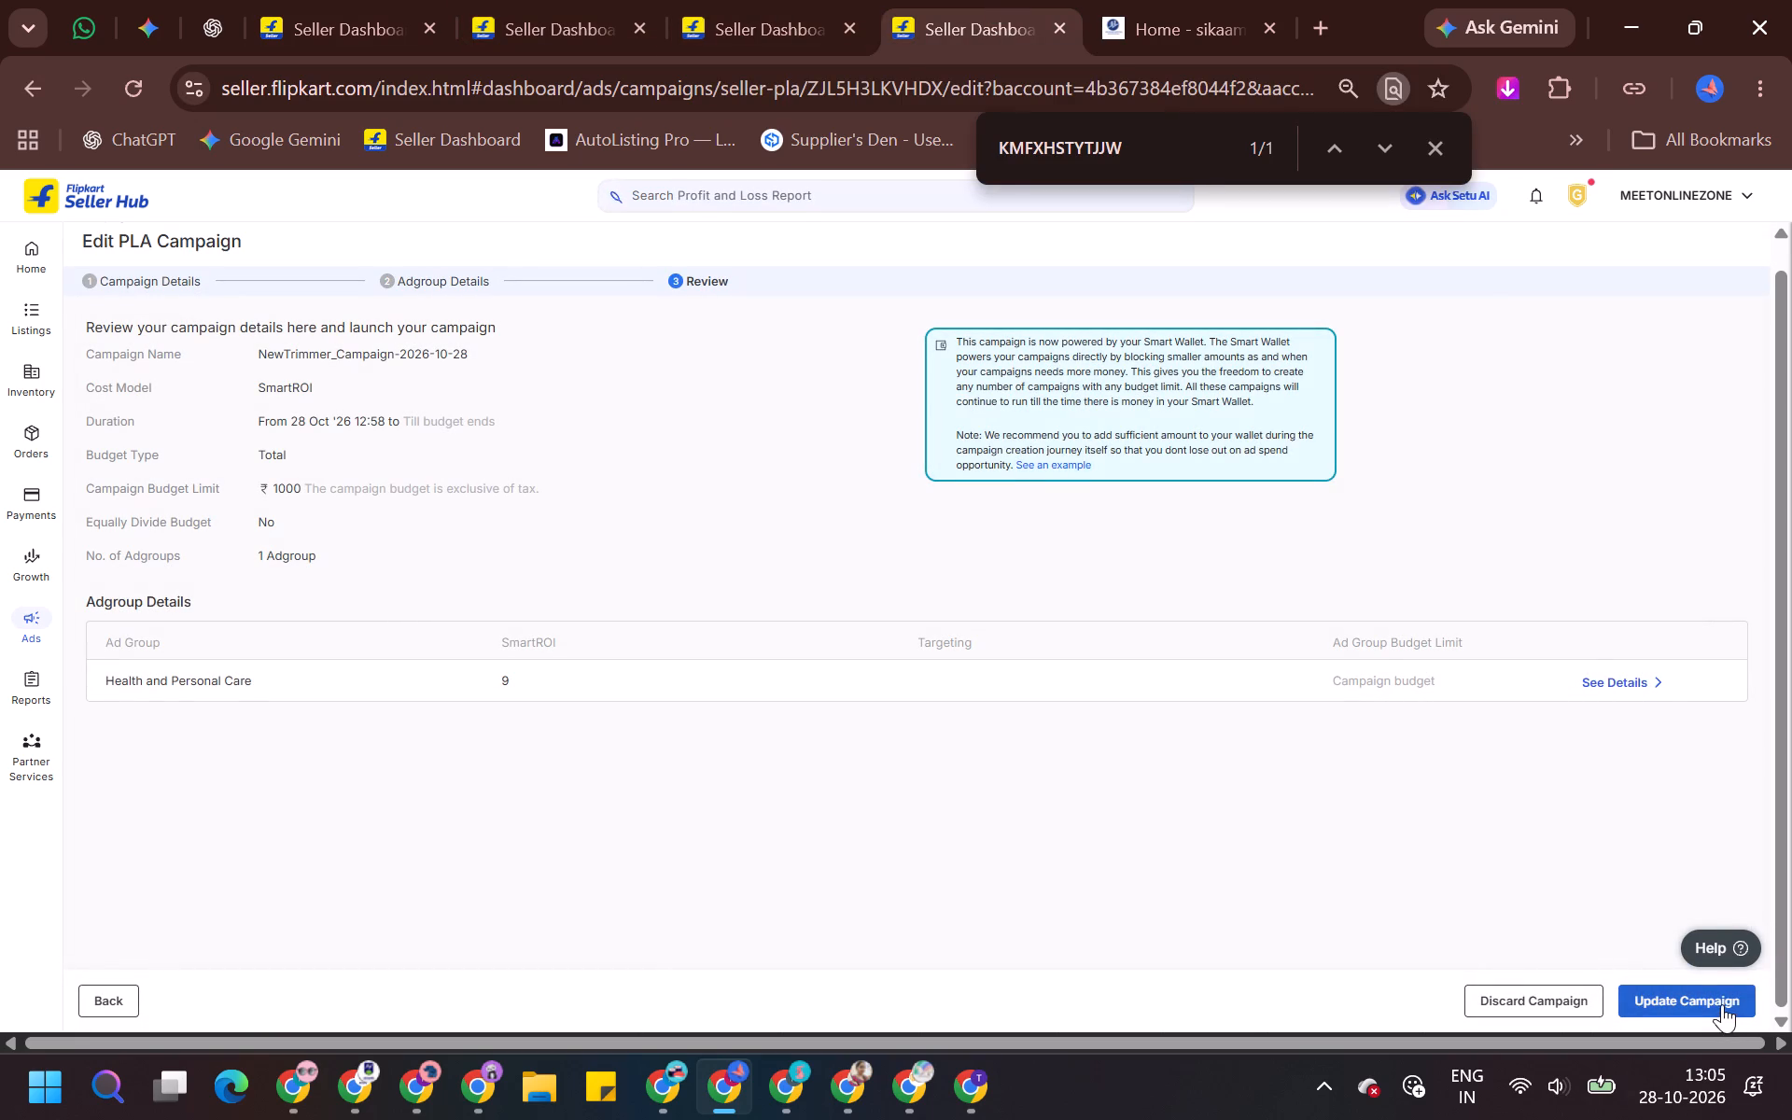
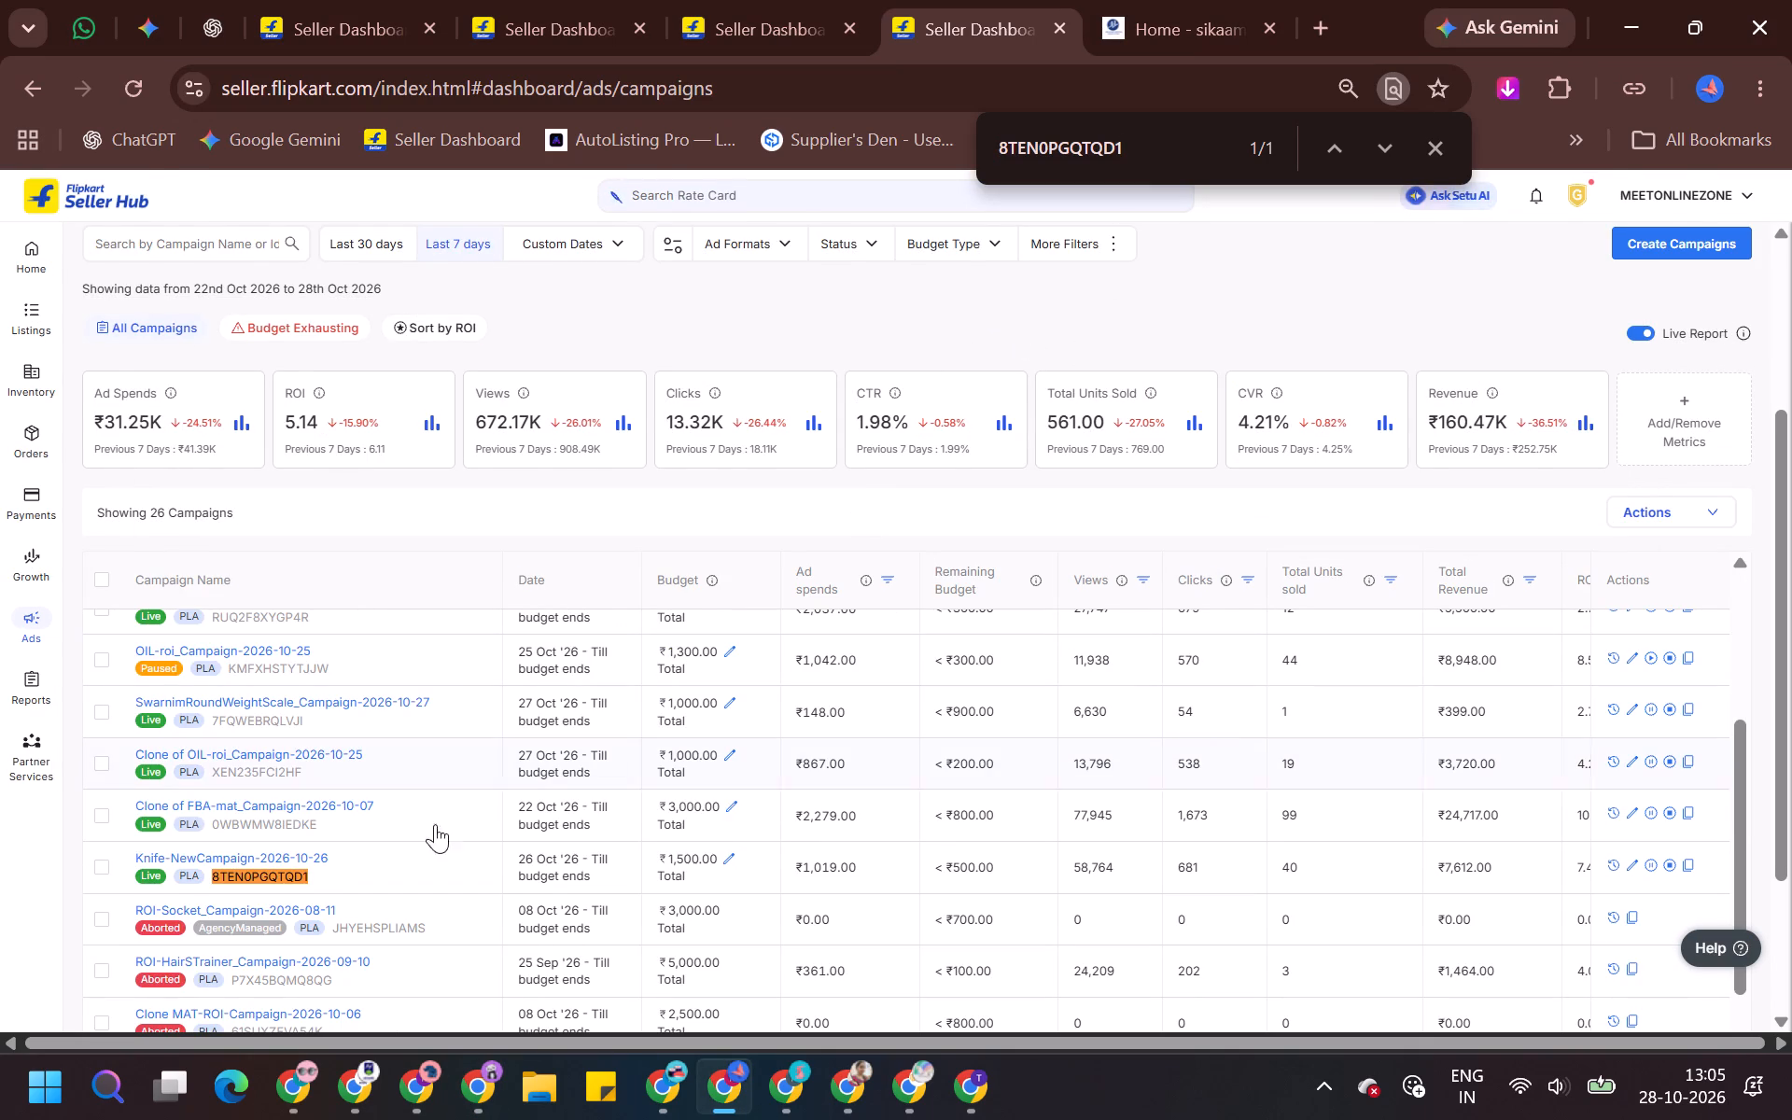
# Pause the live Knife-NewCampaign-2026-10-26 campaign.
pyautogui.click(1647, 865)
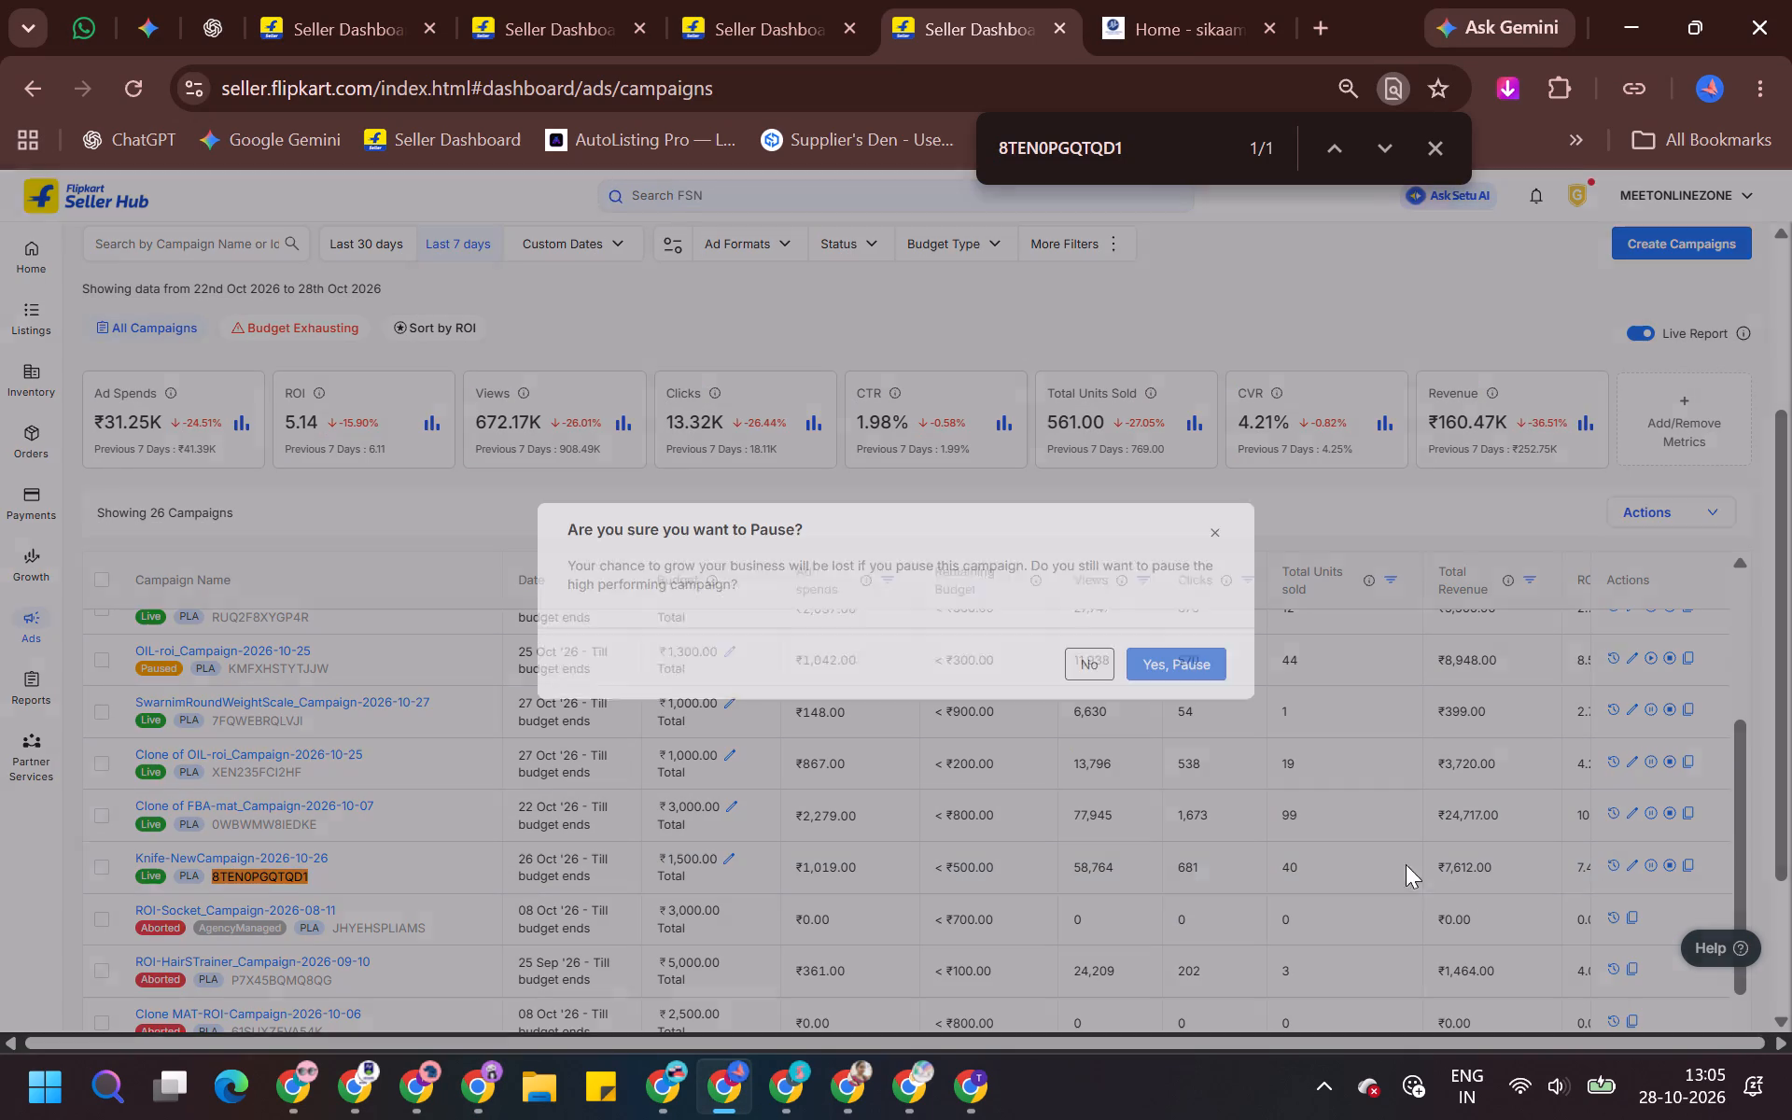
pyautogui.click(1220, 665)
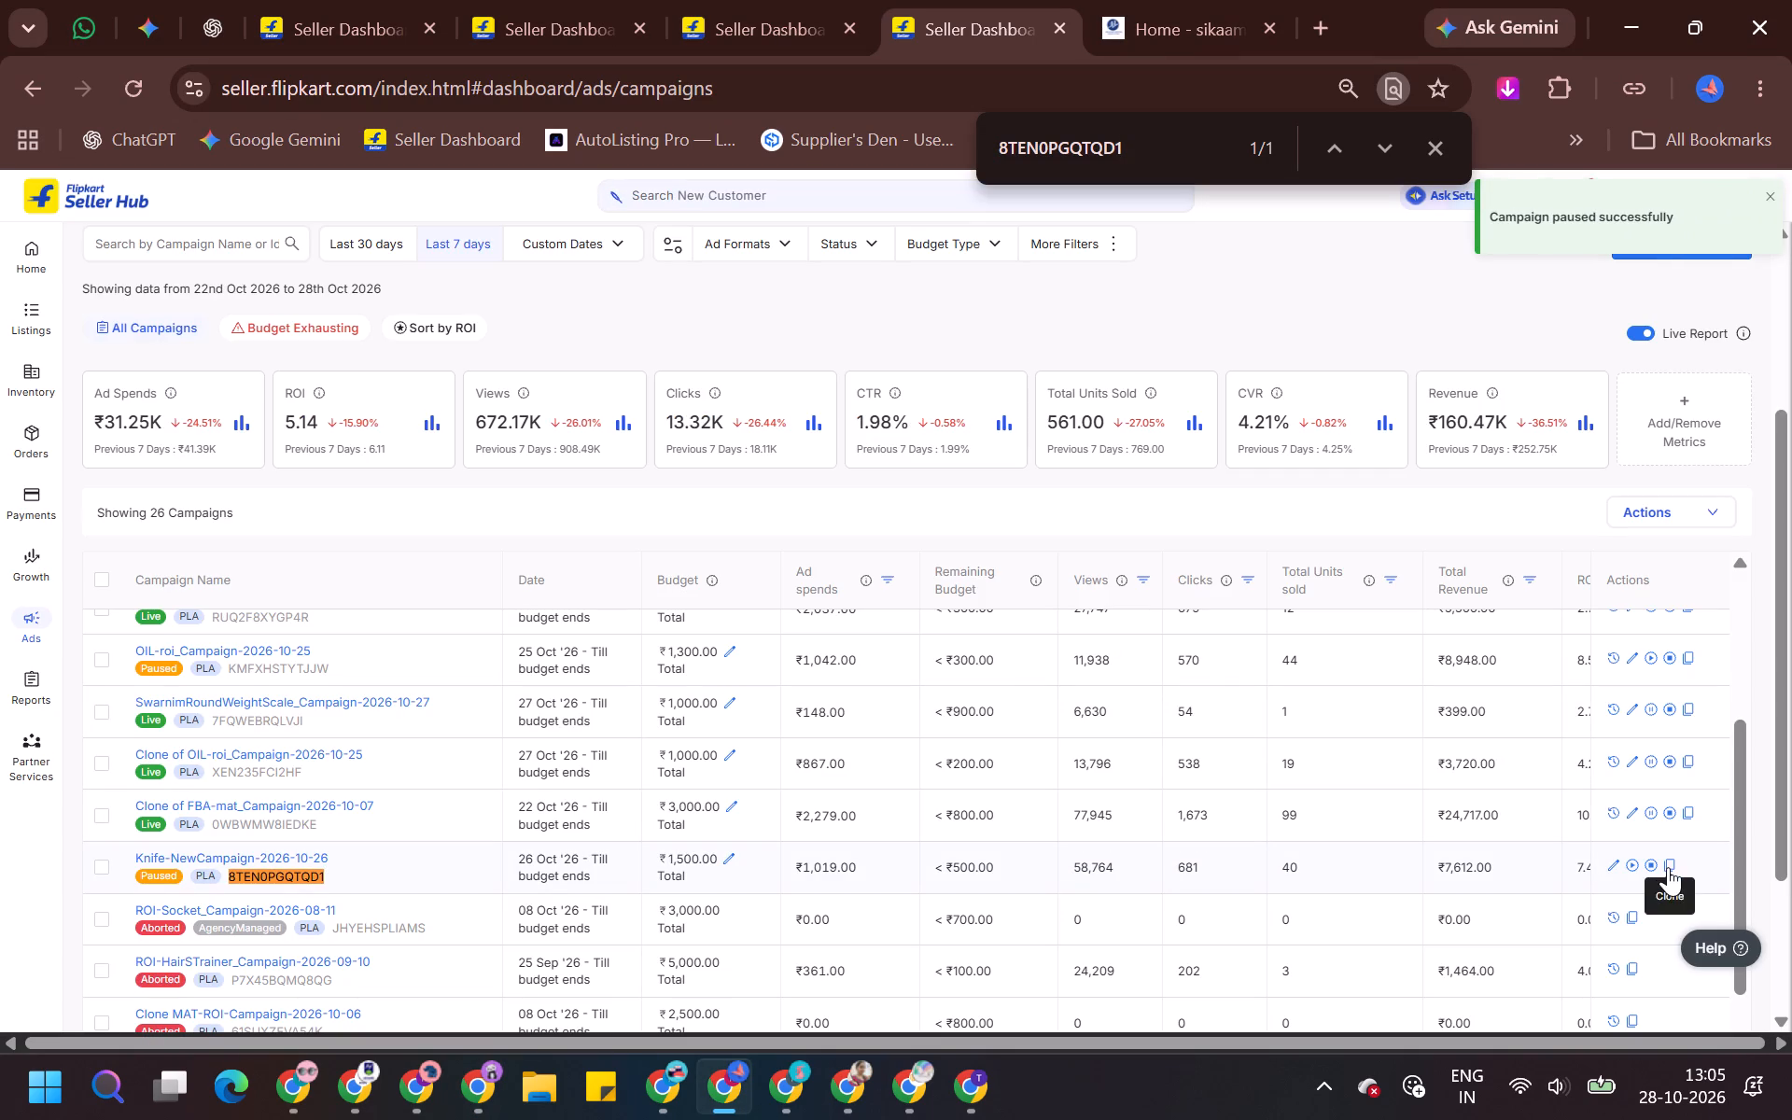
# Clone the paused Knife-NewCampaign-2026-10-26 campaign.
pyautogui.click(1668, 866)
pyautogui.click(1668, 866)
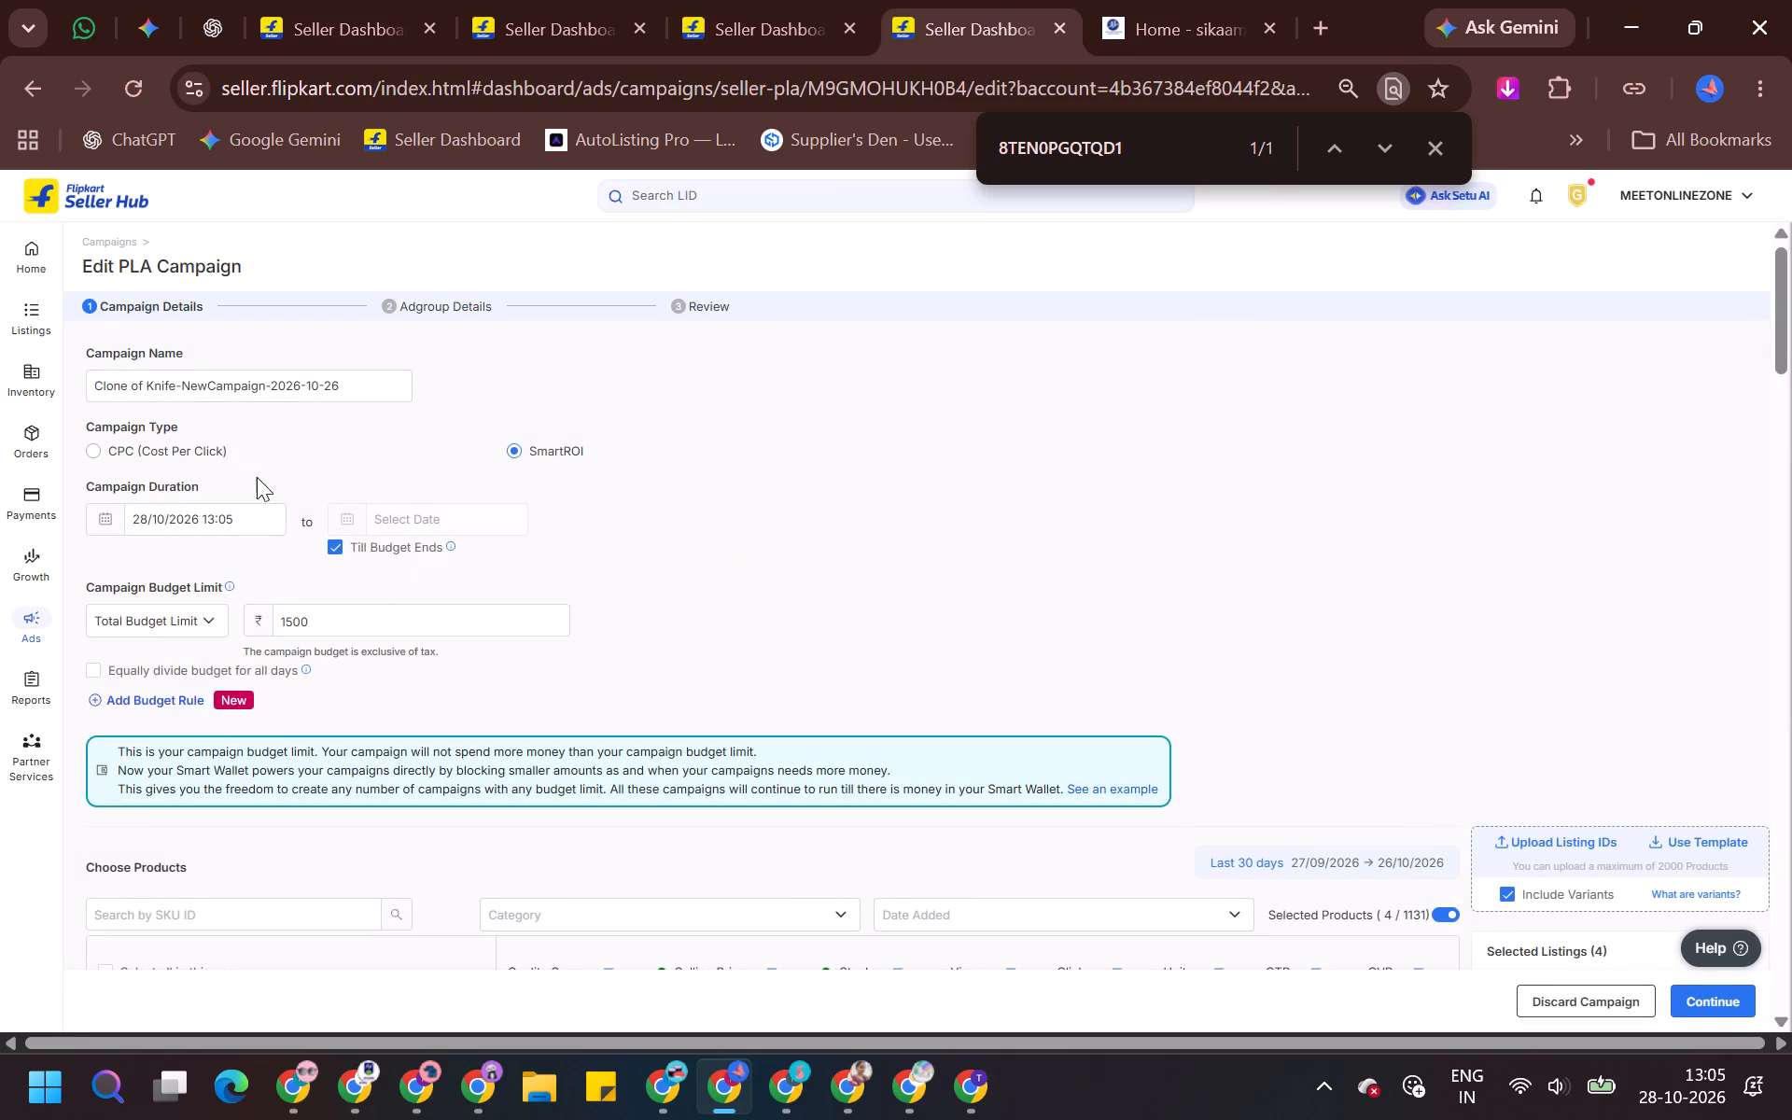
# Set the cloned knife campaign's total budget limit to ₹1000 and proceed to the adgroup details.
pyautogui.click(394, 625)
pyautogui.press('Left')
pyautogui.press('Left')
pyautogui.press('Left')
pyautogui.press('BackSpace')
pyautogui.press('Delete')
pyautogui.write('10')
pyautogui.click(1039, 677)
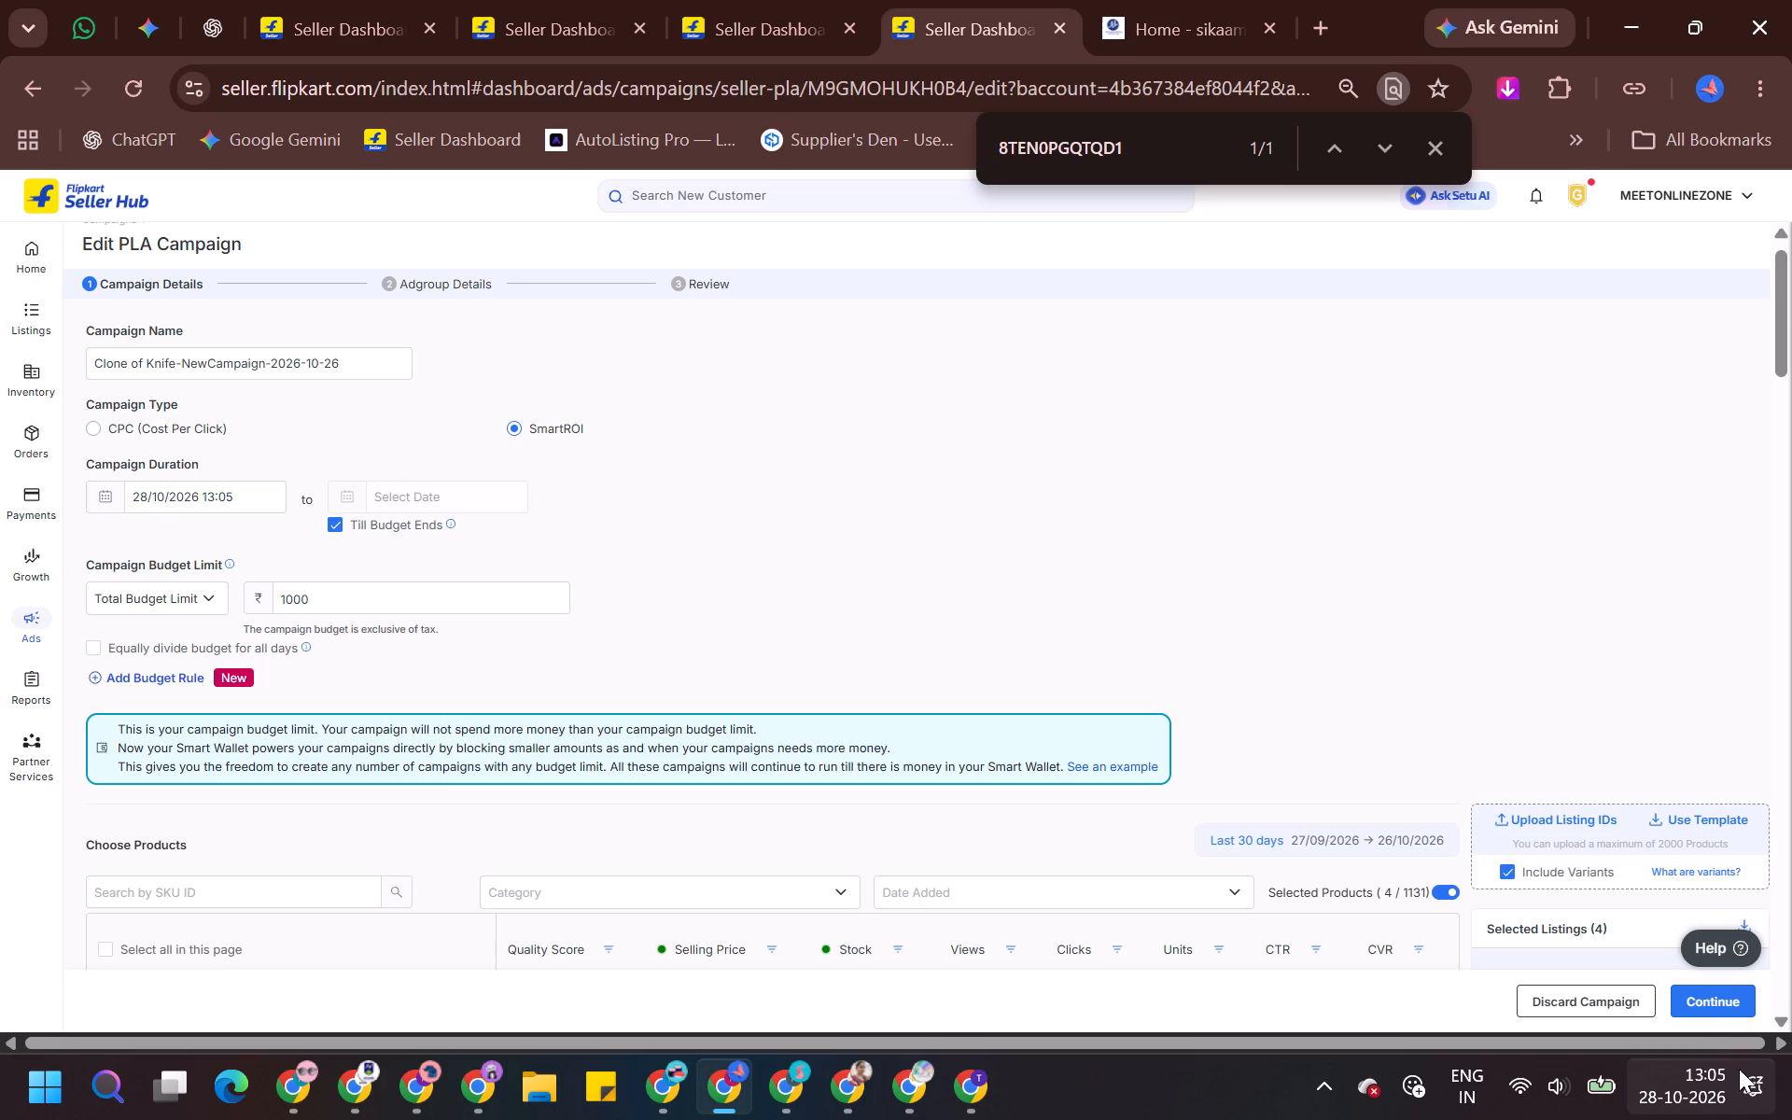
pyautogui.click(1726, 1008)
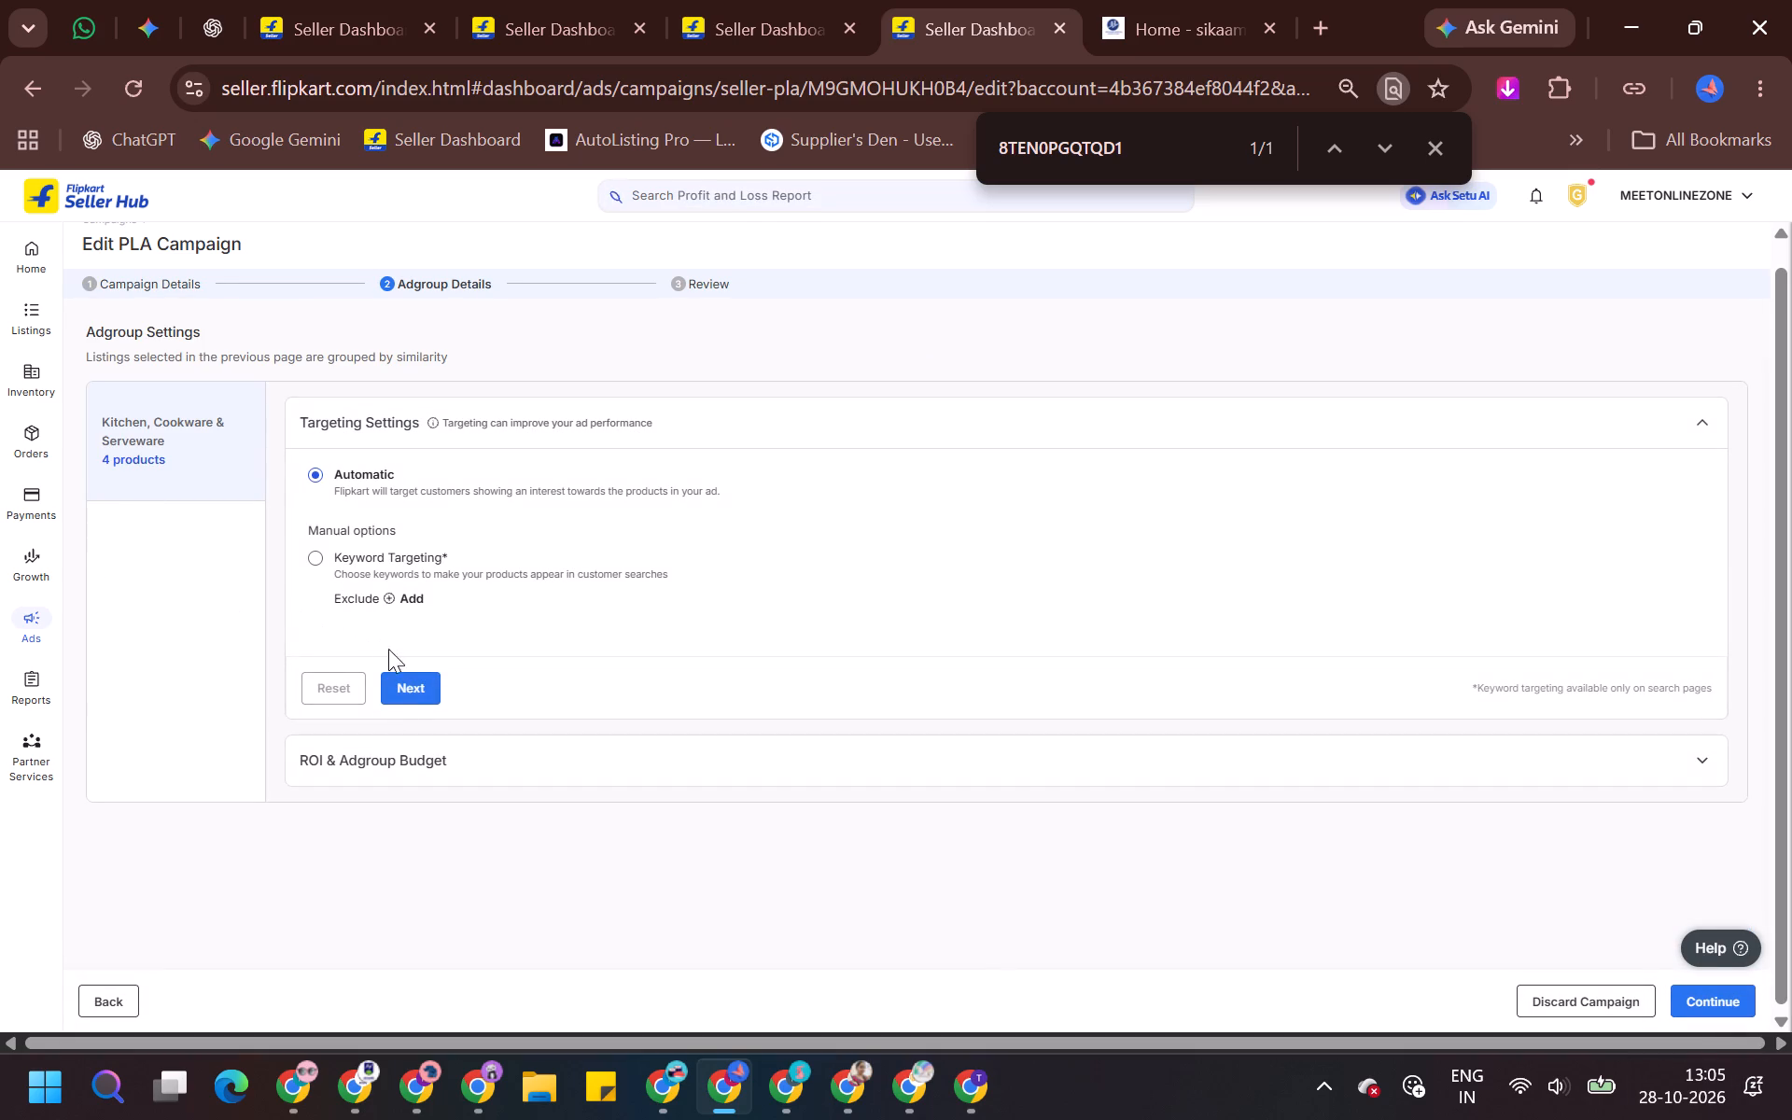
# Keep Automatic targeting, set the Kitchen, Cookware & Serveware adgroup's ROI to 10, and save it to reach the campaign review.
pyautogui.click(418, 688)
pyautogui.doubleClick(378, 553)
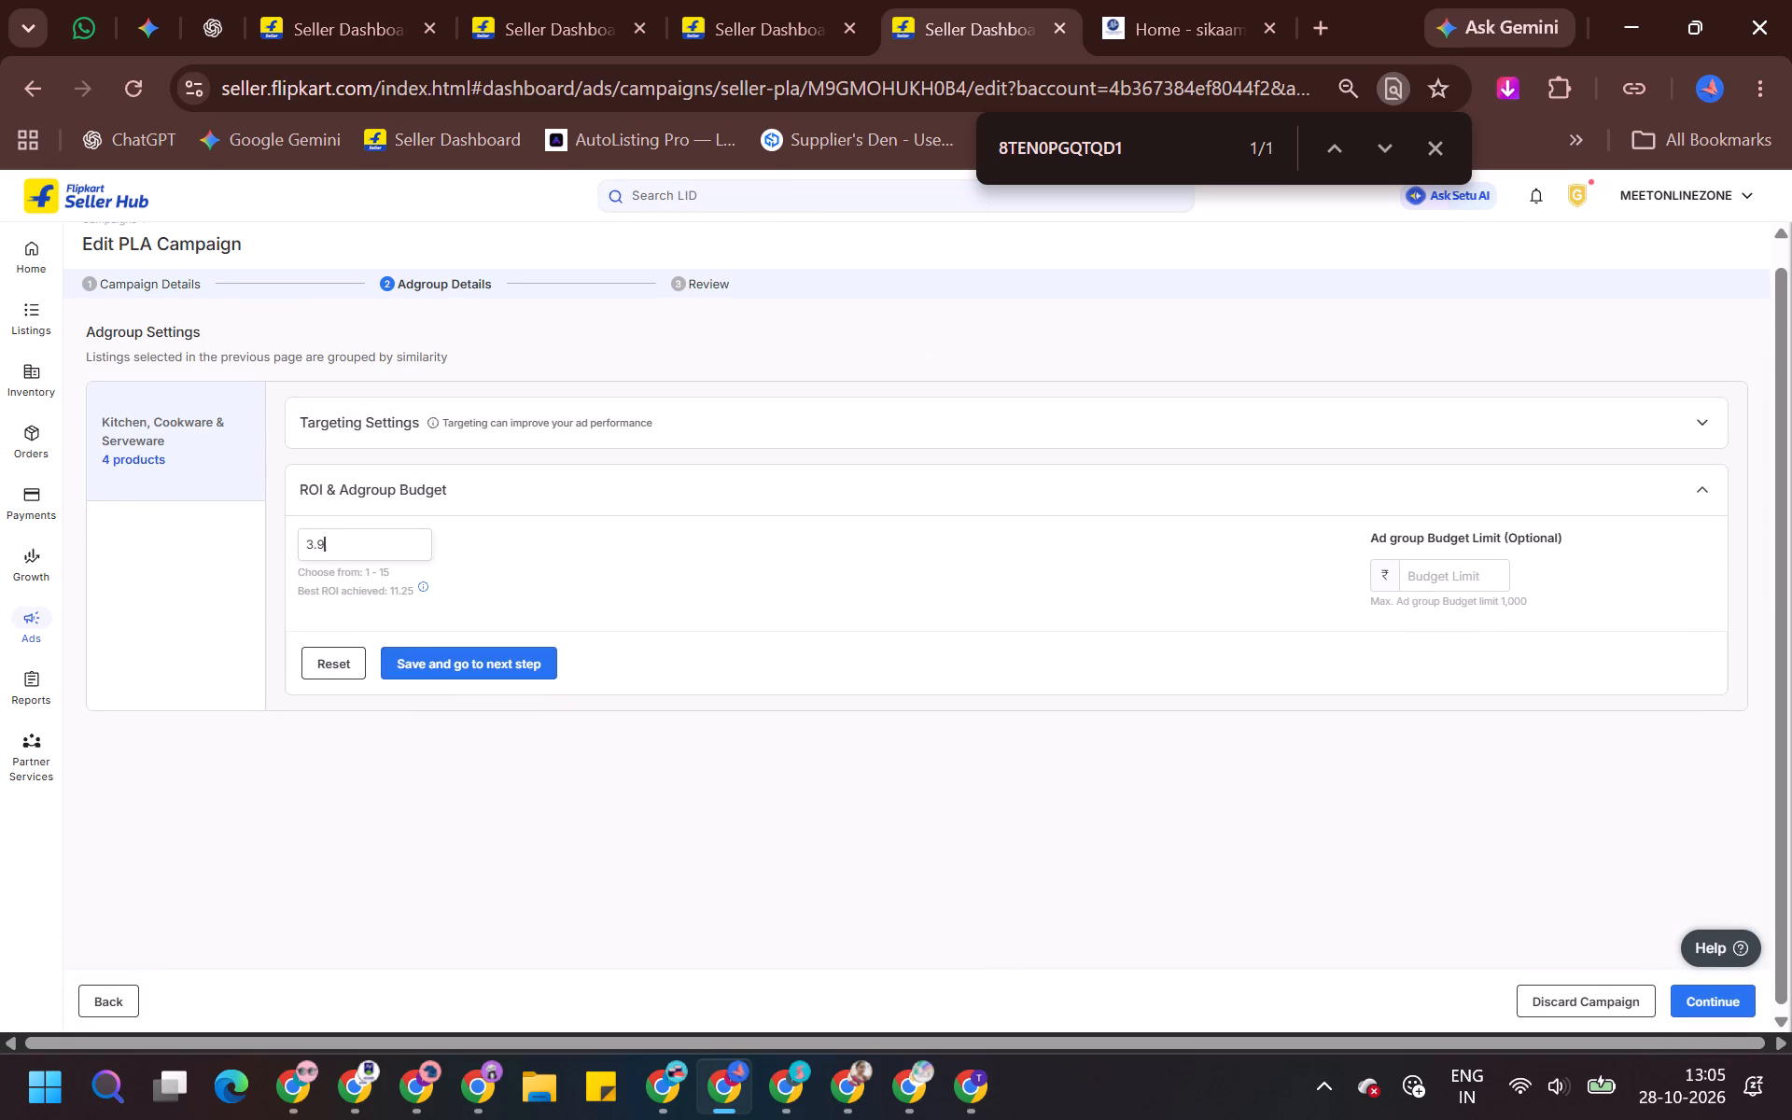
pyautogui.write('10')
pyautogui.click(439, 665)
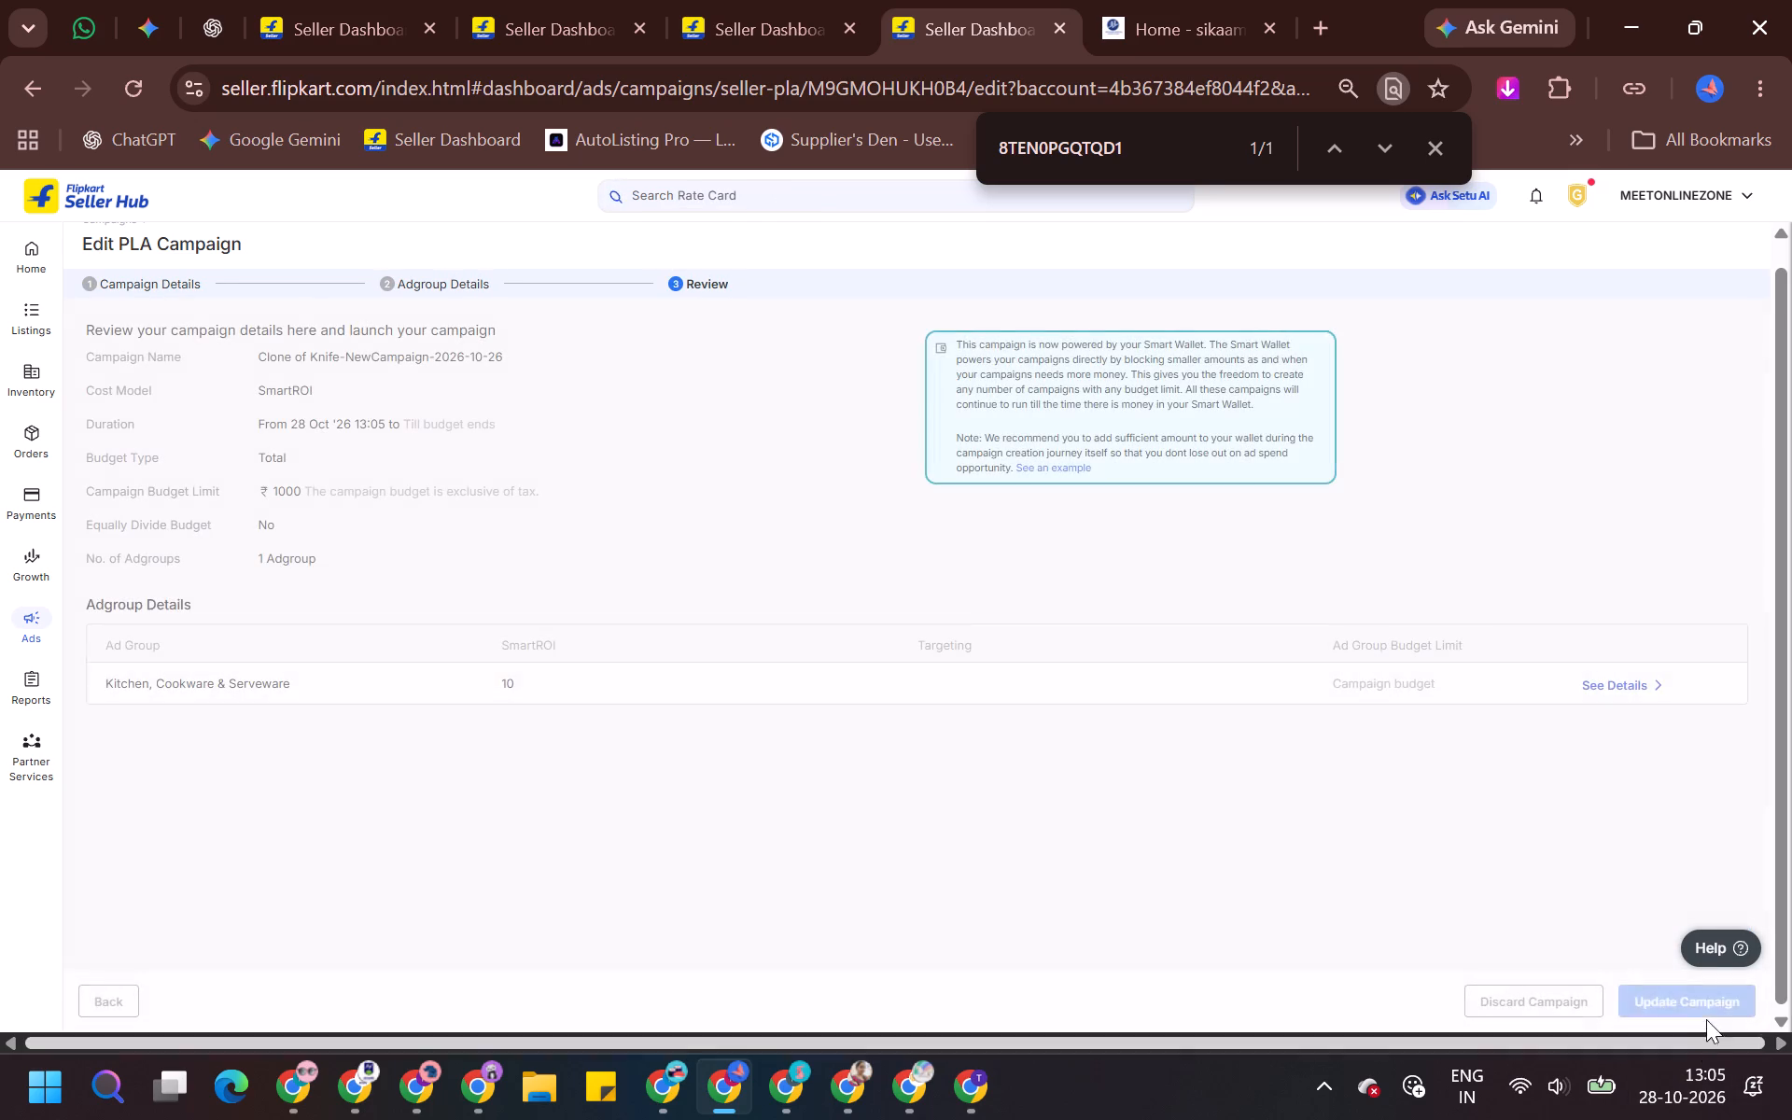
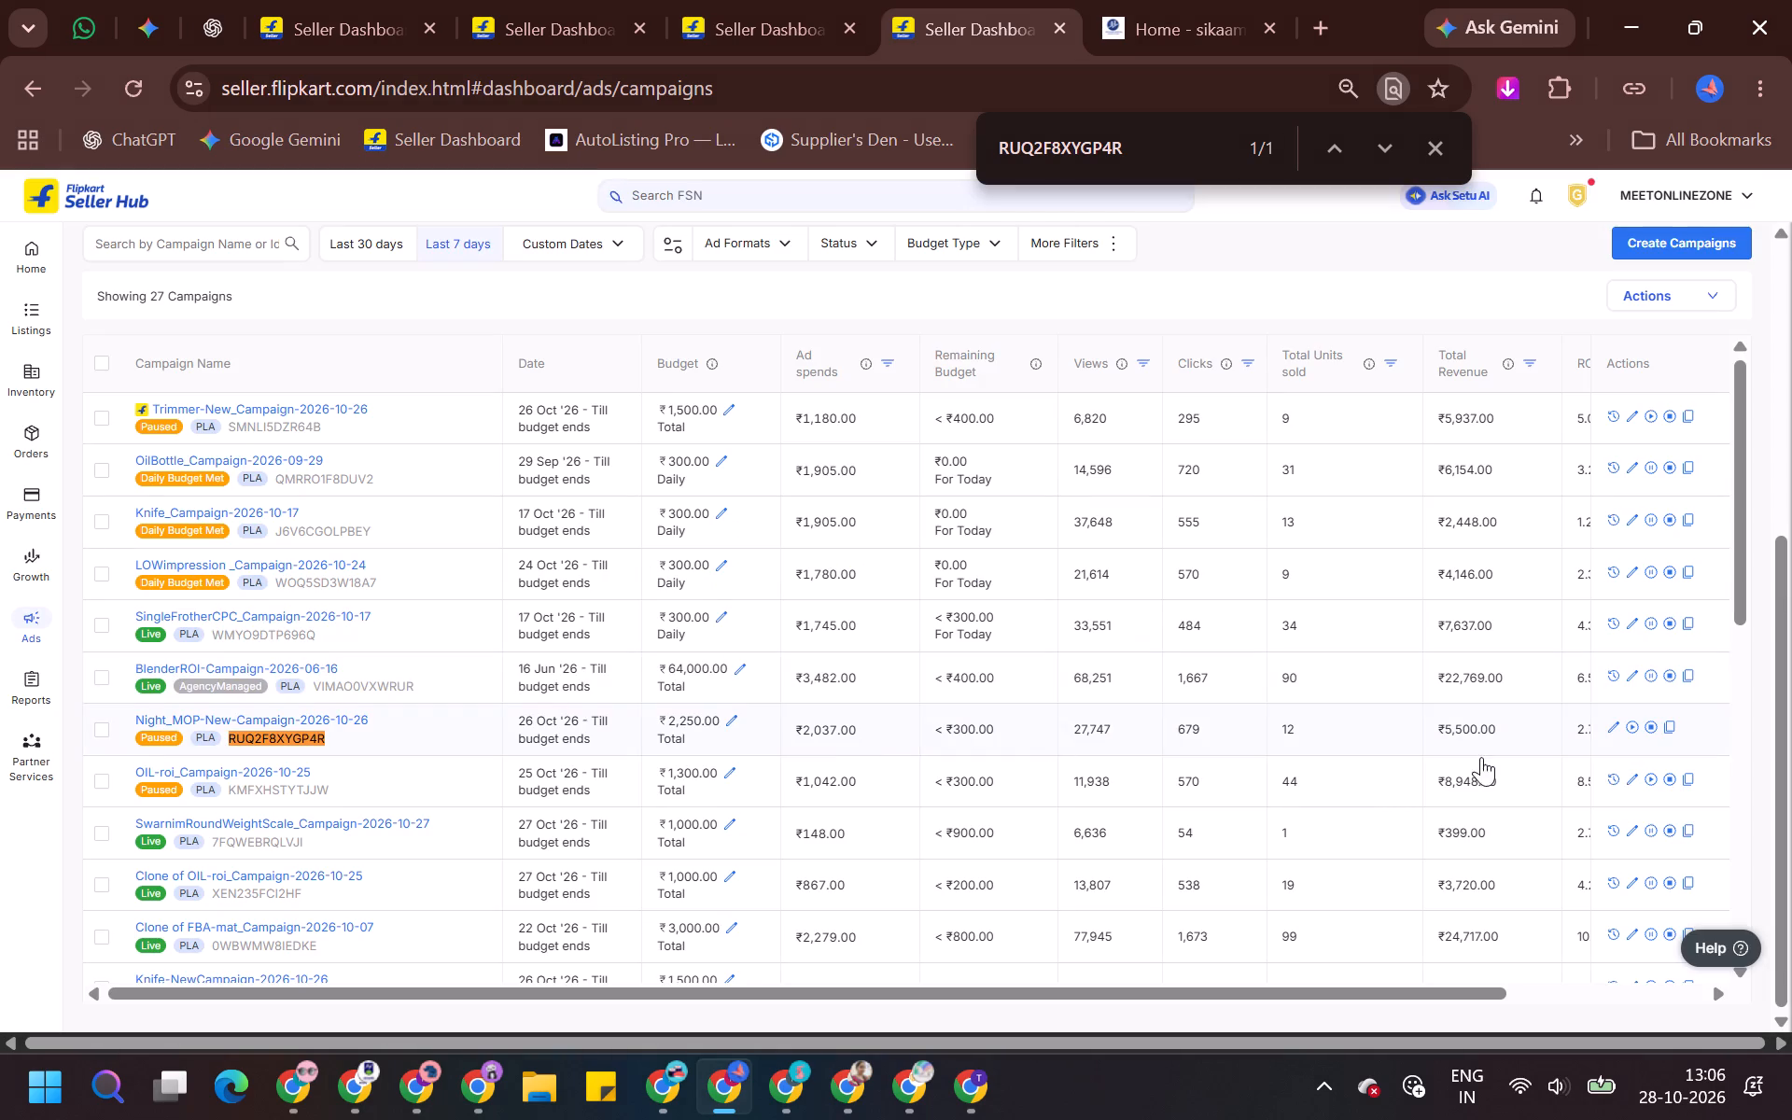
# Clone the Night_MOP-New-Campaign-2026-10-26 campaign with a total budget limit of ₹1000, keeping its selected products.
pyautogui.click(1667, 735)
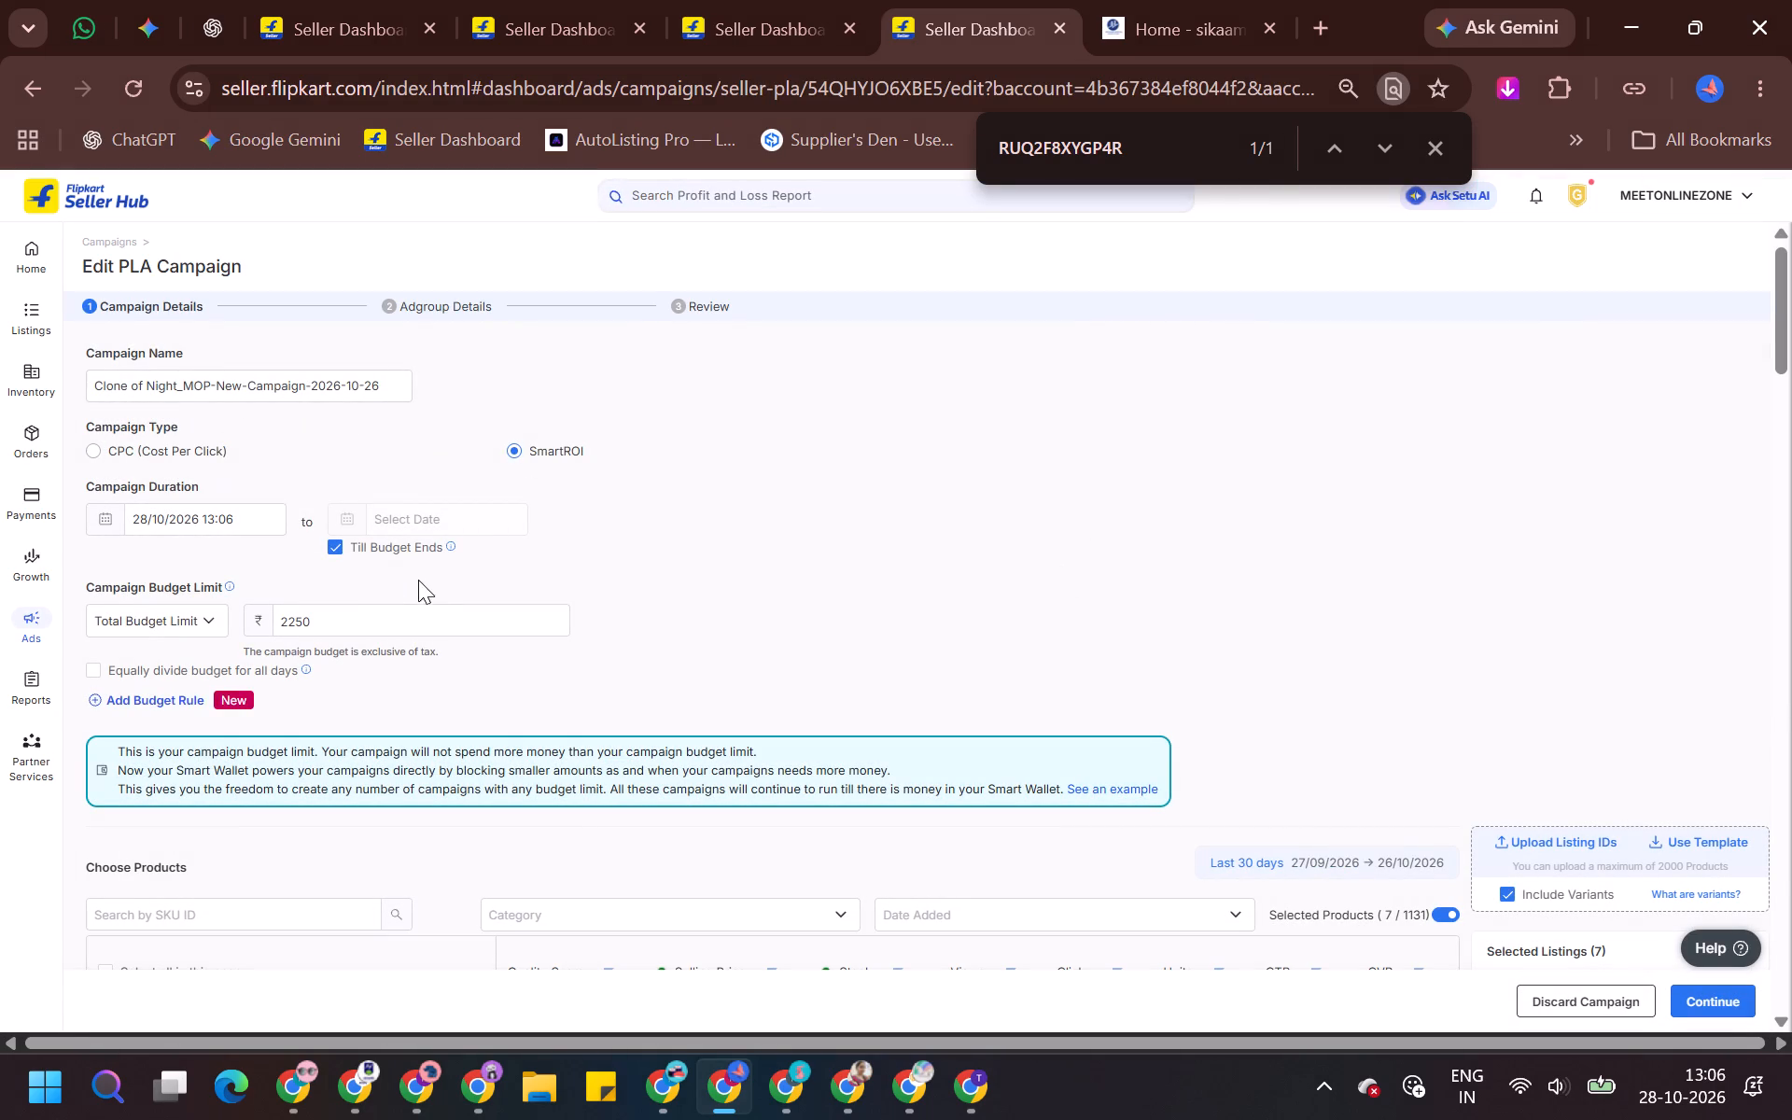
pyautogui.tripleClick(379, 611)
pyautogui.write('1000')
pyautogui.click(1043, 672)
pyautogui.scroll(-5, 1116, 651)
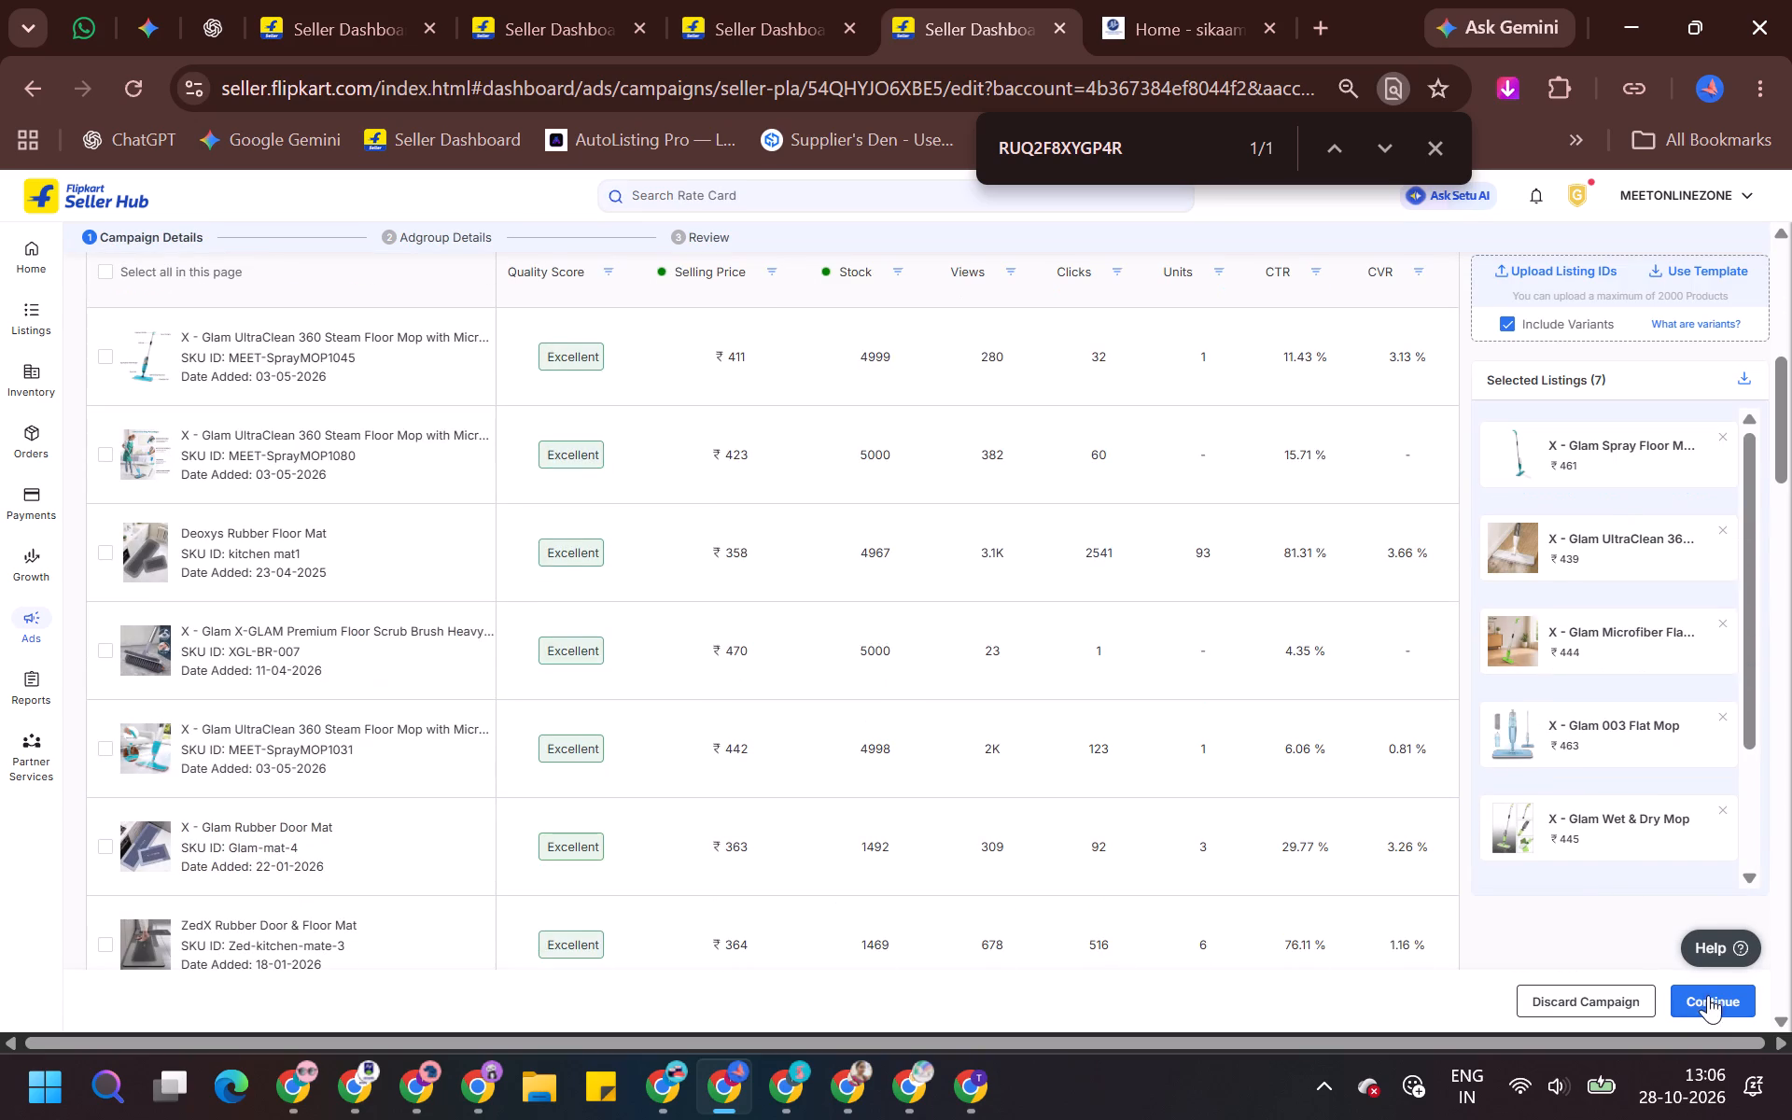
pyautogui.click(1721, 1001)
# Keep Automatic targeting for the Home Cleaning & Bathroom Accessories adgroup and proceed to its ROI and adgroup budget settings.
pyautogui.scroll(9, 795, 620)
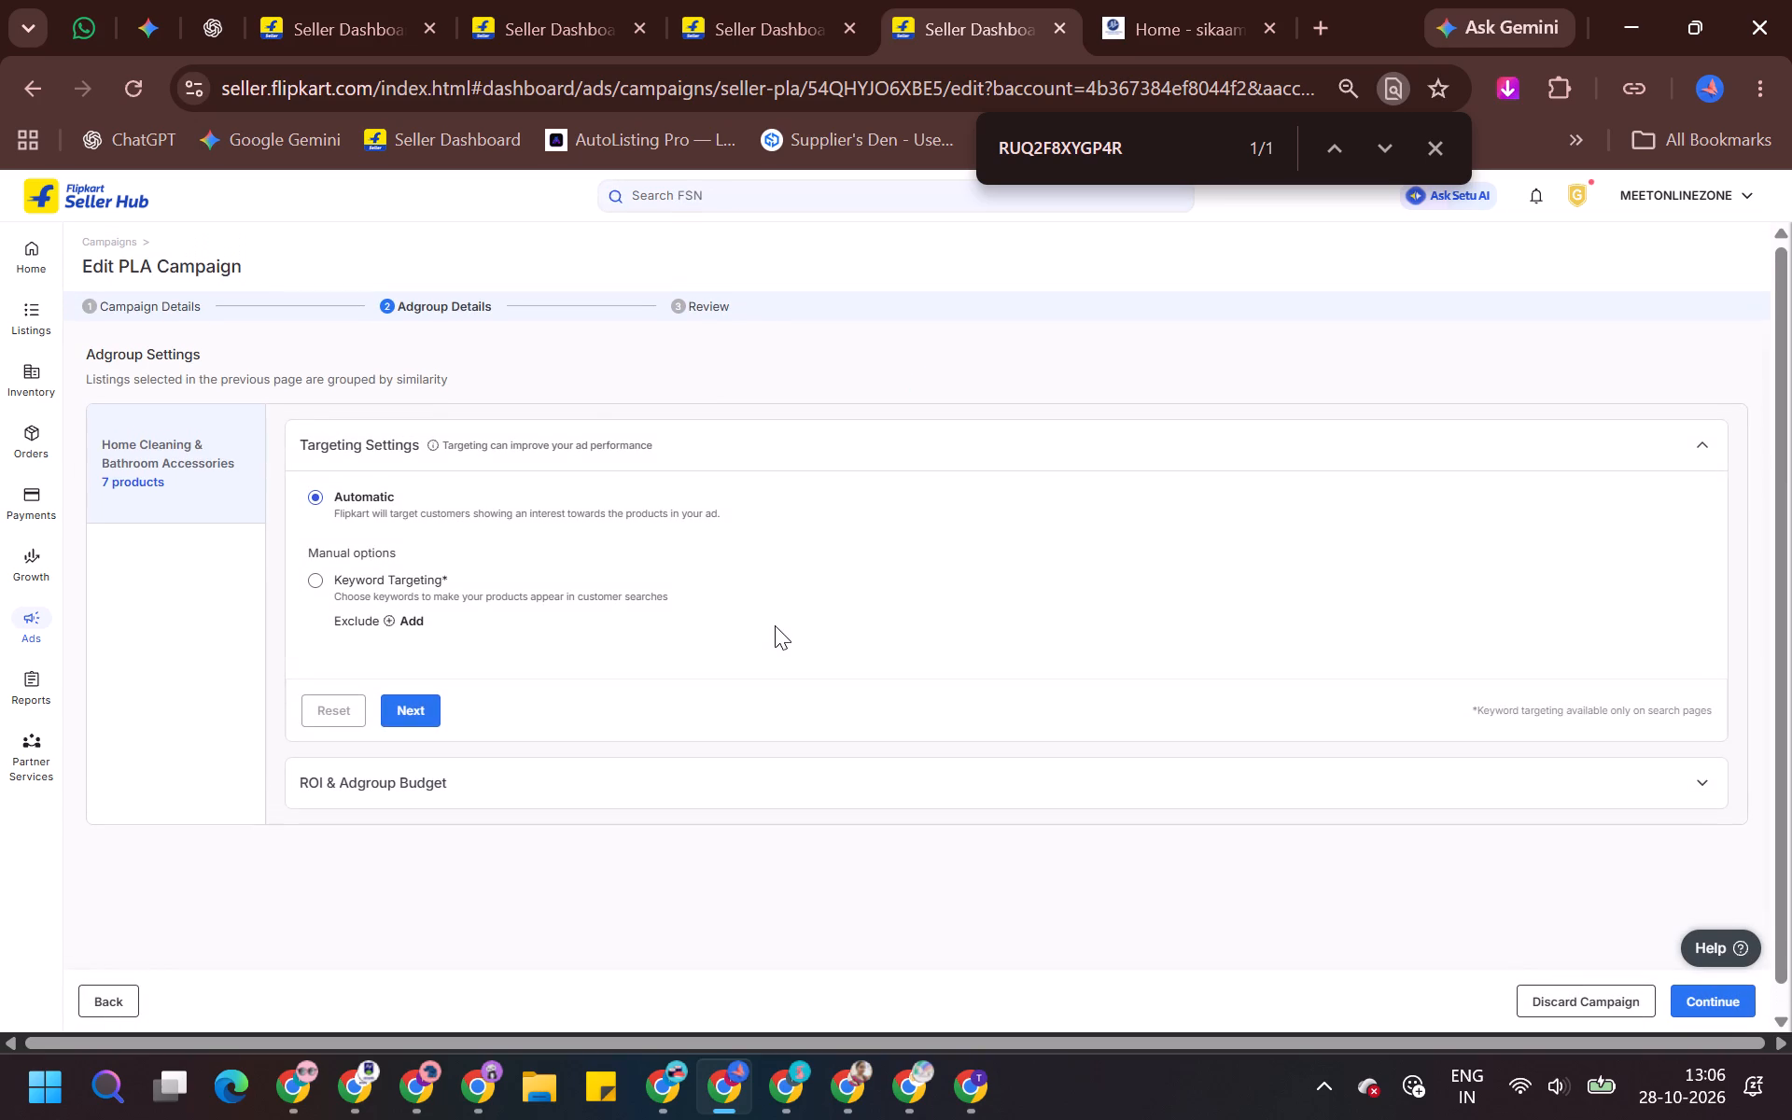
pyautogui.click(427, 699)
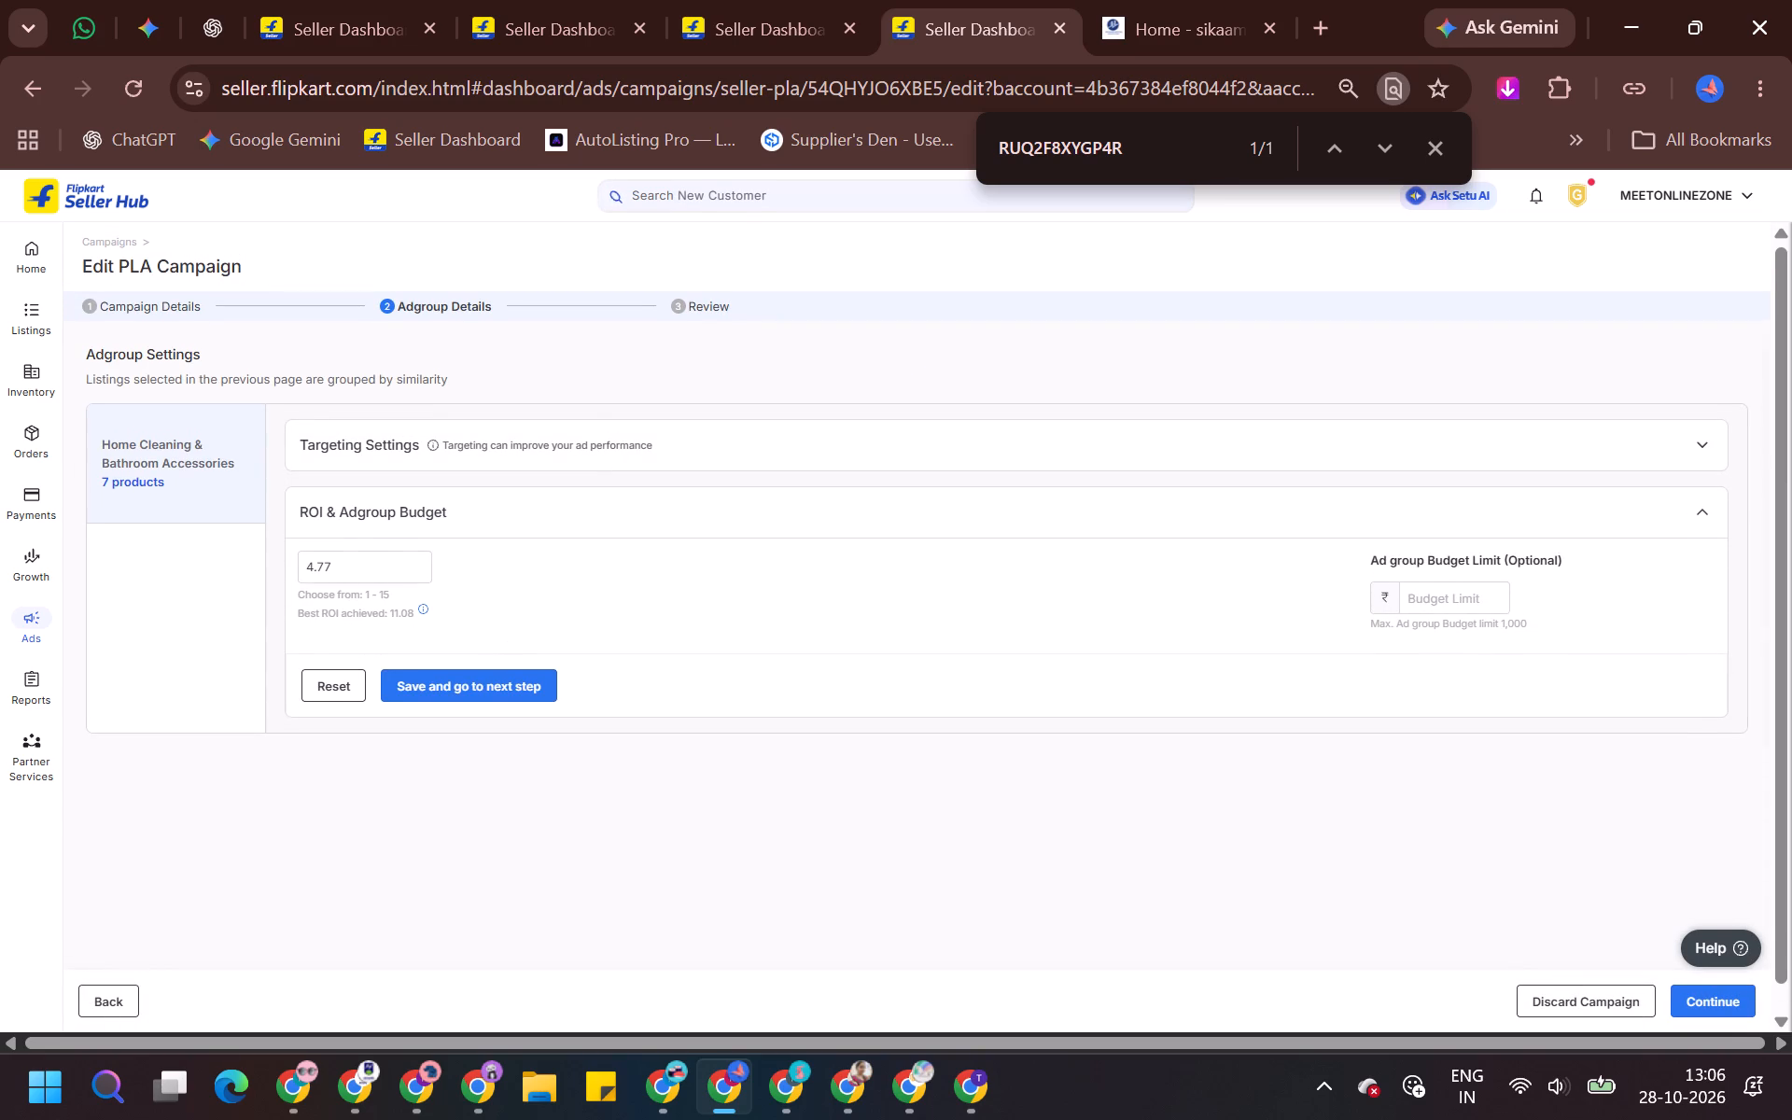
# Set the ROI to 10 for the Home Cleaning & Bathroom Accessories ad group and submit the campaign update.
pyautogui.tripleClick(371, 552)
pyautogui.write('10')
pyautogui.click(405, 680)
pyautogui.scroll(-5, 1309, 685)
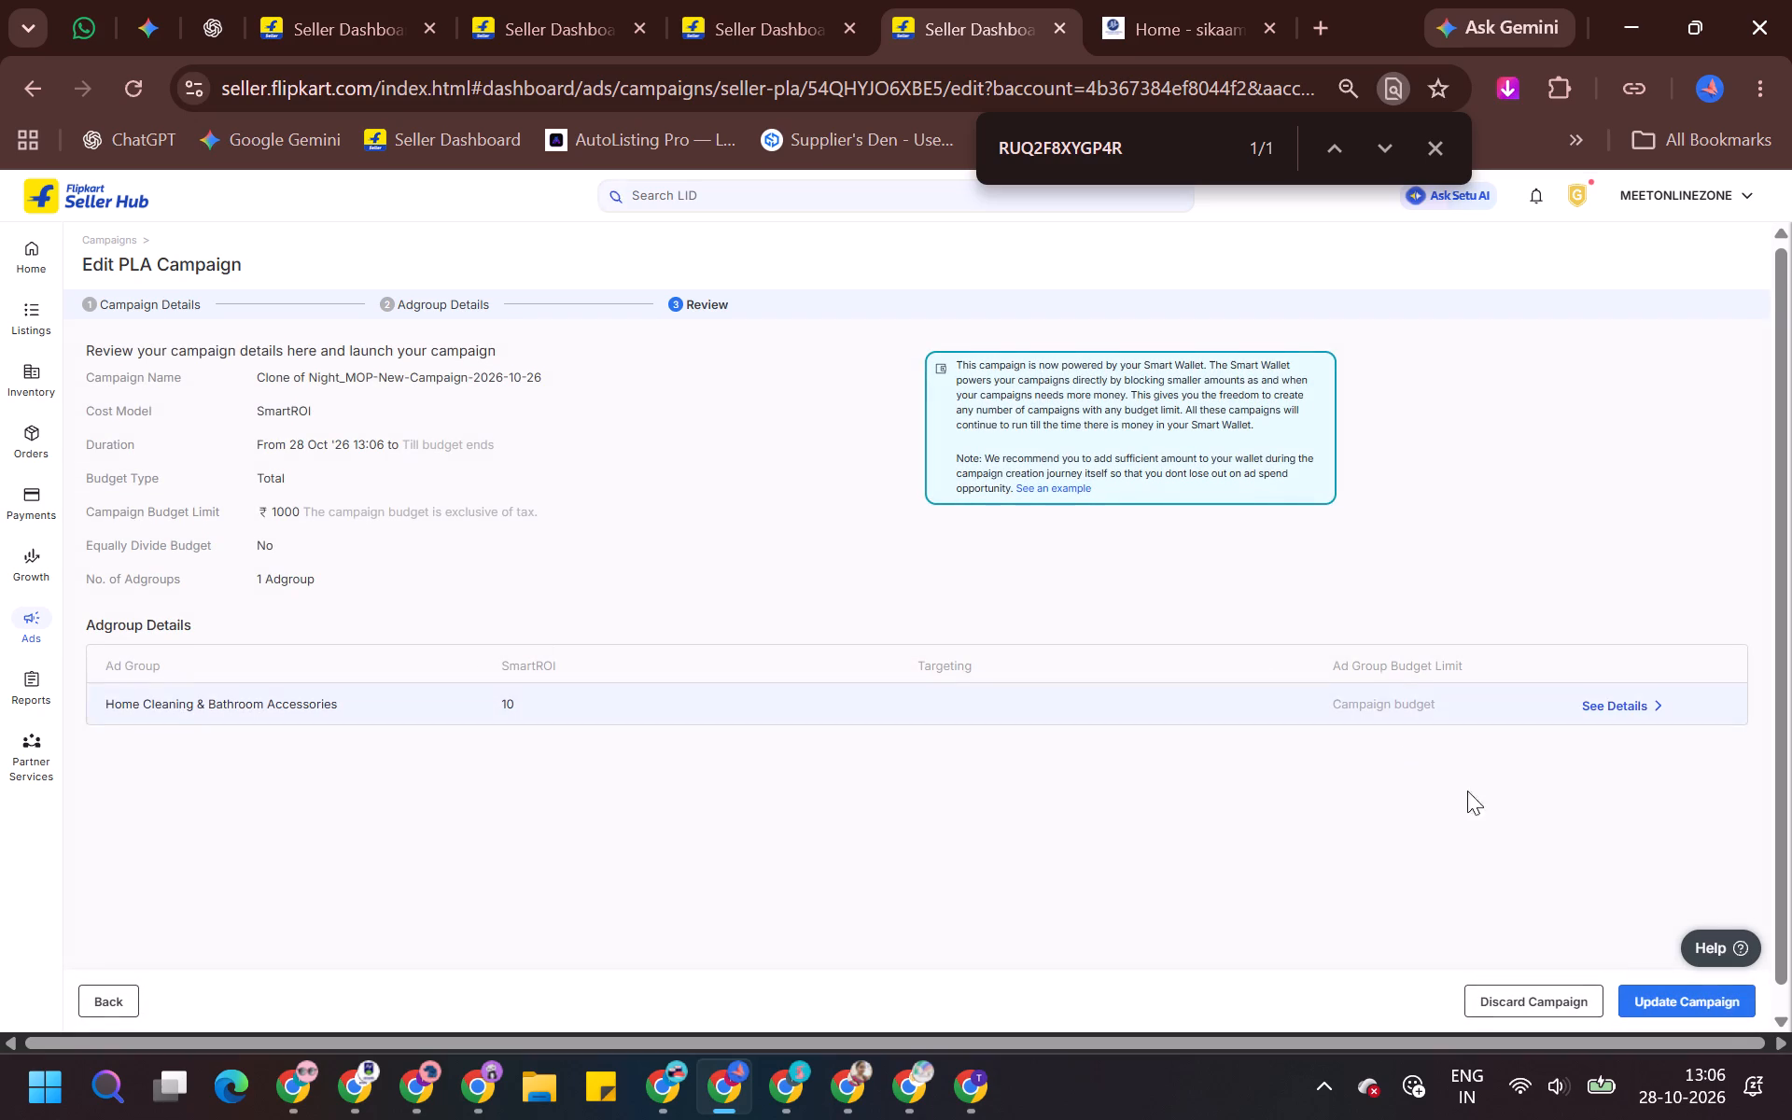
pyautogui.click(1725, 998)
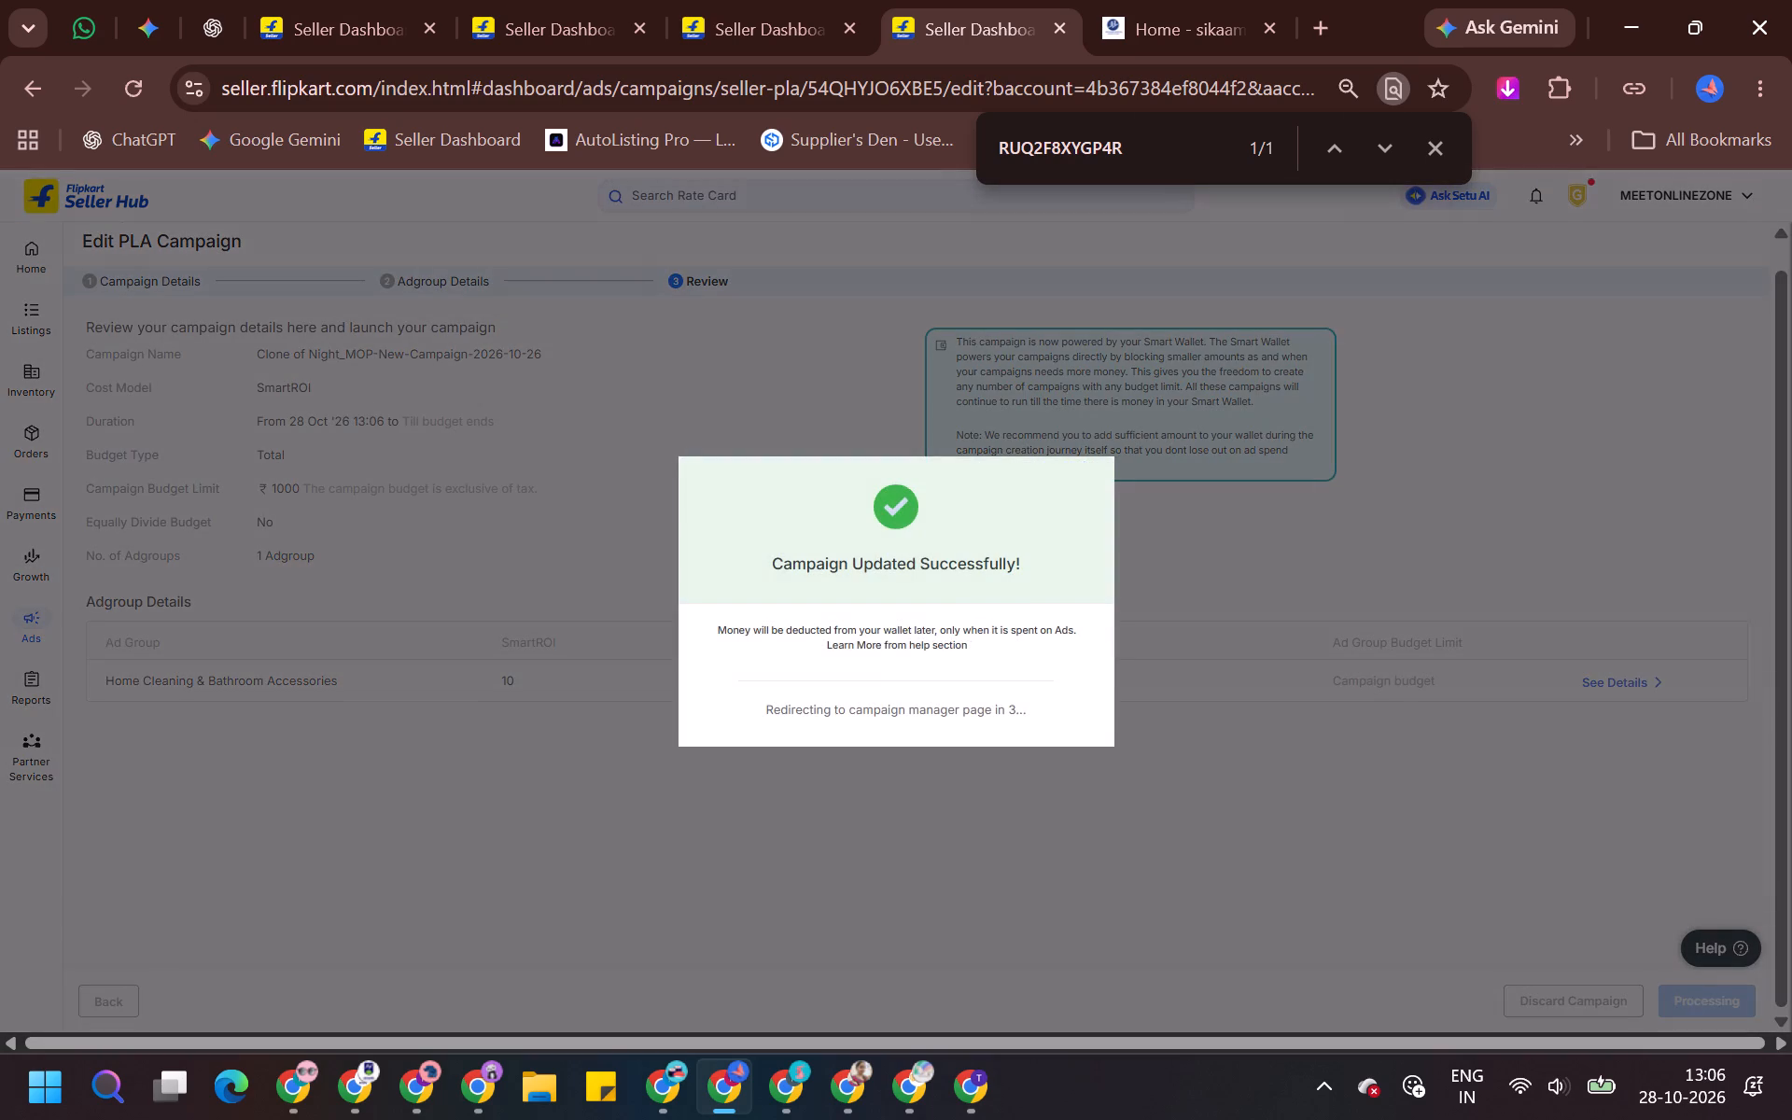
pyautogui.scroll(-6, 595, 744)
pyautogui.scroll(4, 550, 779)
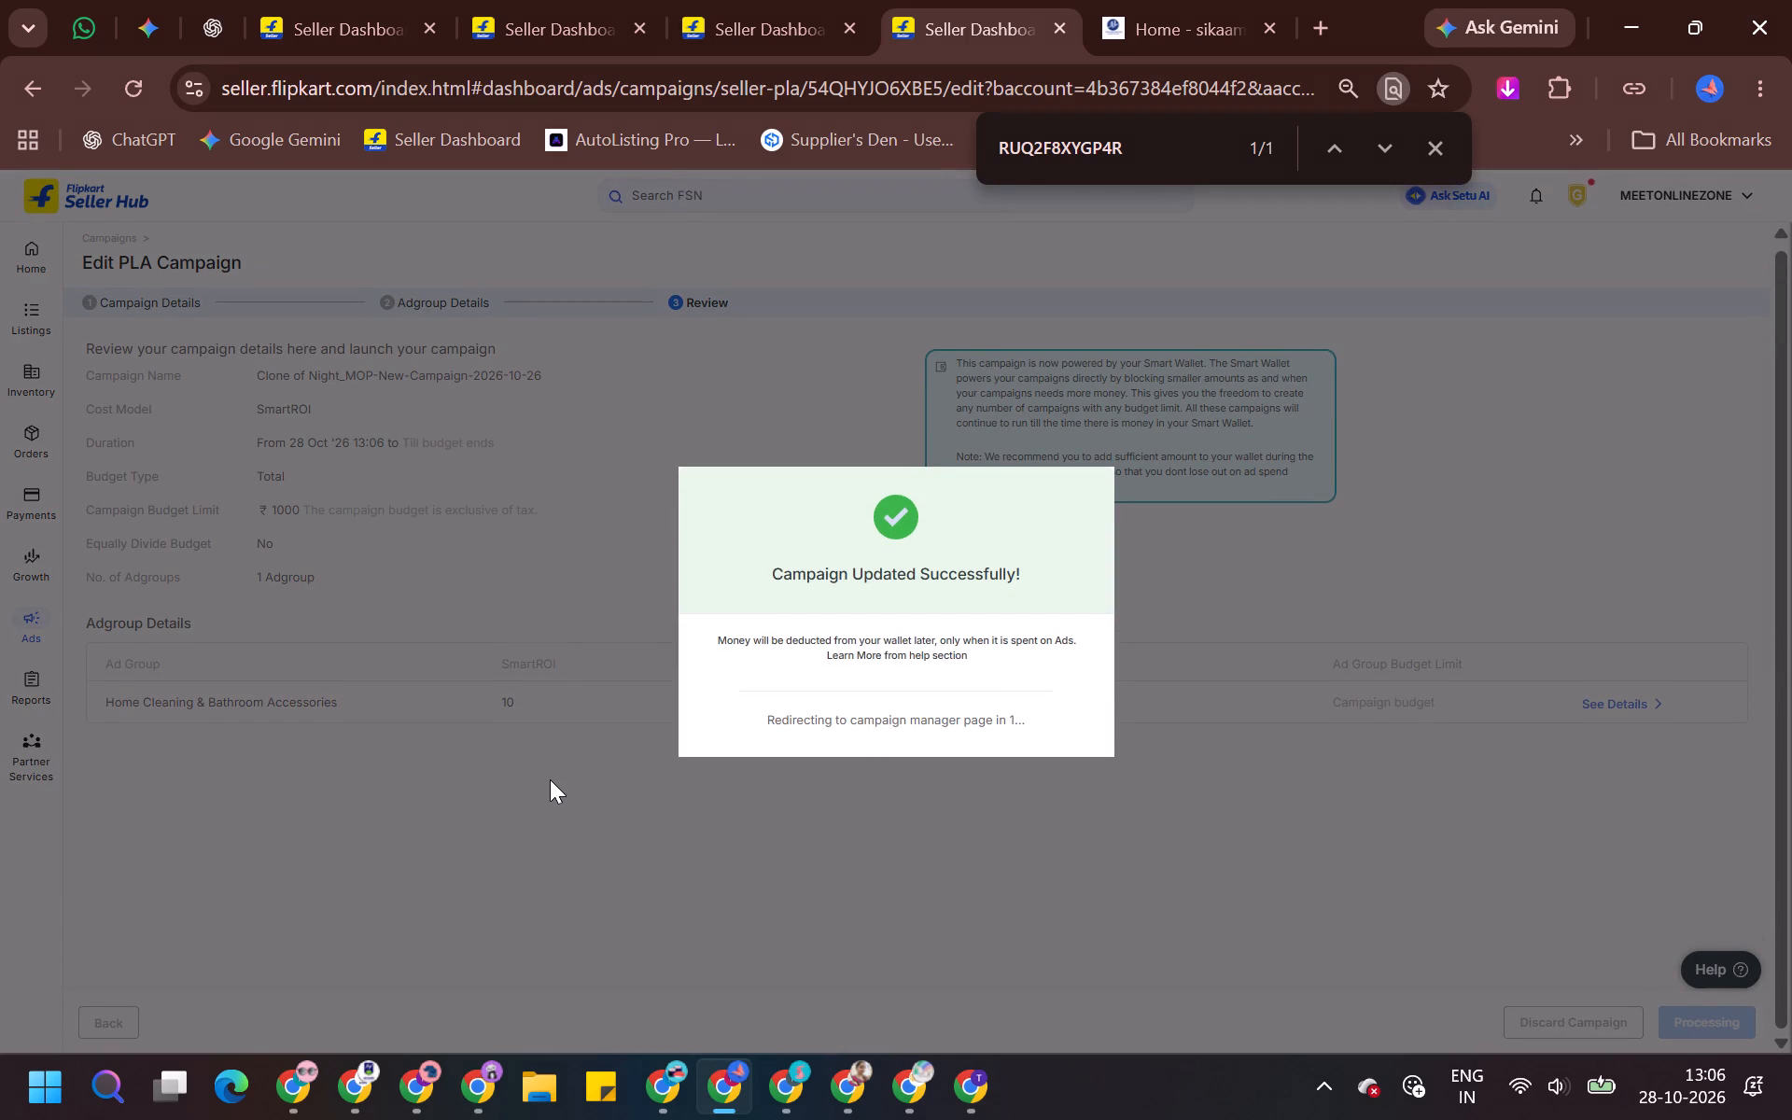
pyautogui.scroll(1, 550, 779)
pyautogui.click(1424, 165)
# Find the live NewTrimmer_Campaign-2026-10-28 in the campaign list and clone it.
pyautogui.scroll(-2, 770, 493)
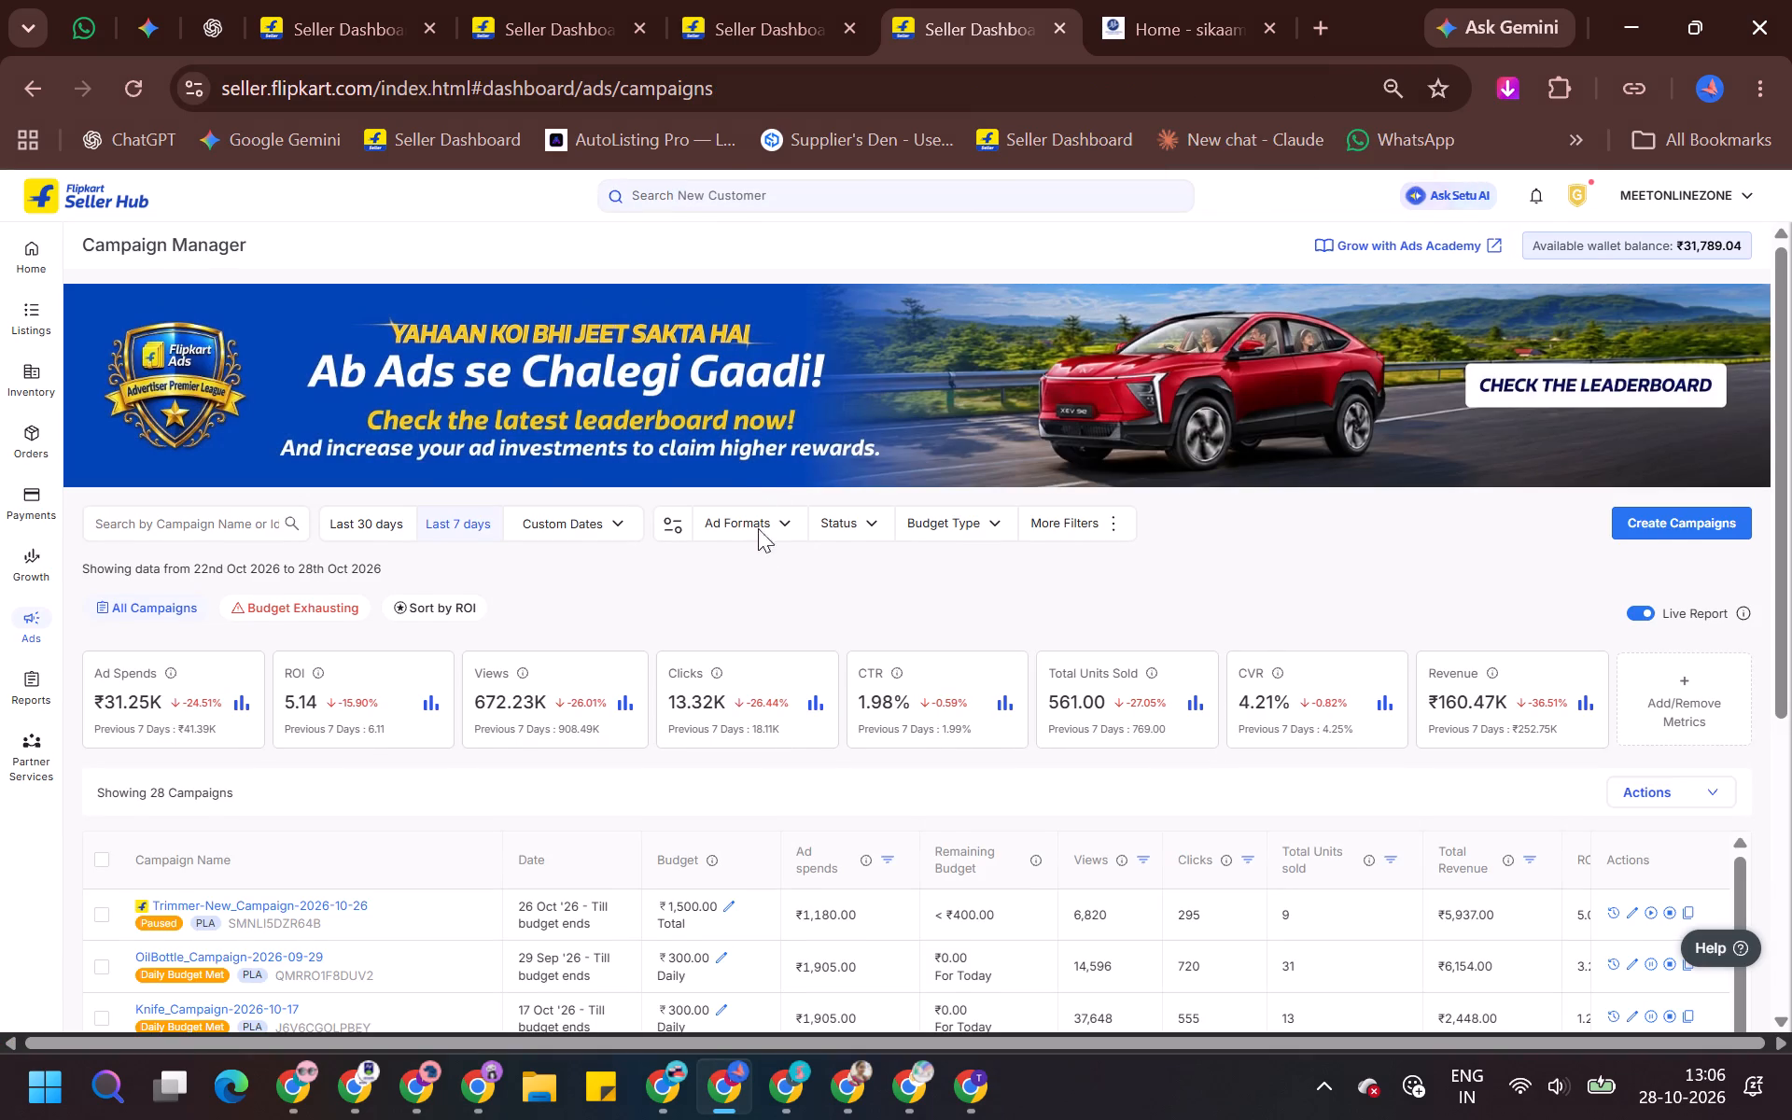
pyautogui.scroll(-2, 758, 528)
pyautogui.scroll(-4, 511, 719)
pyautogui.scroll(9, 497, 747)
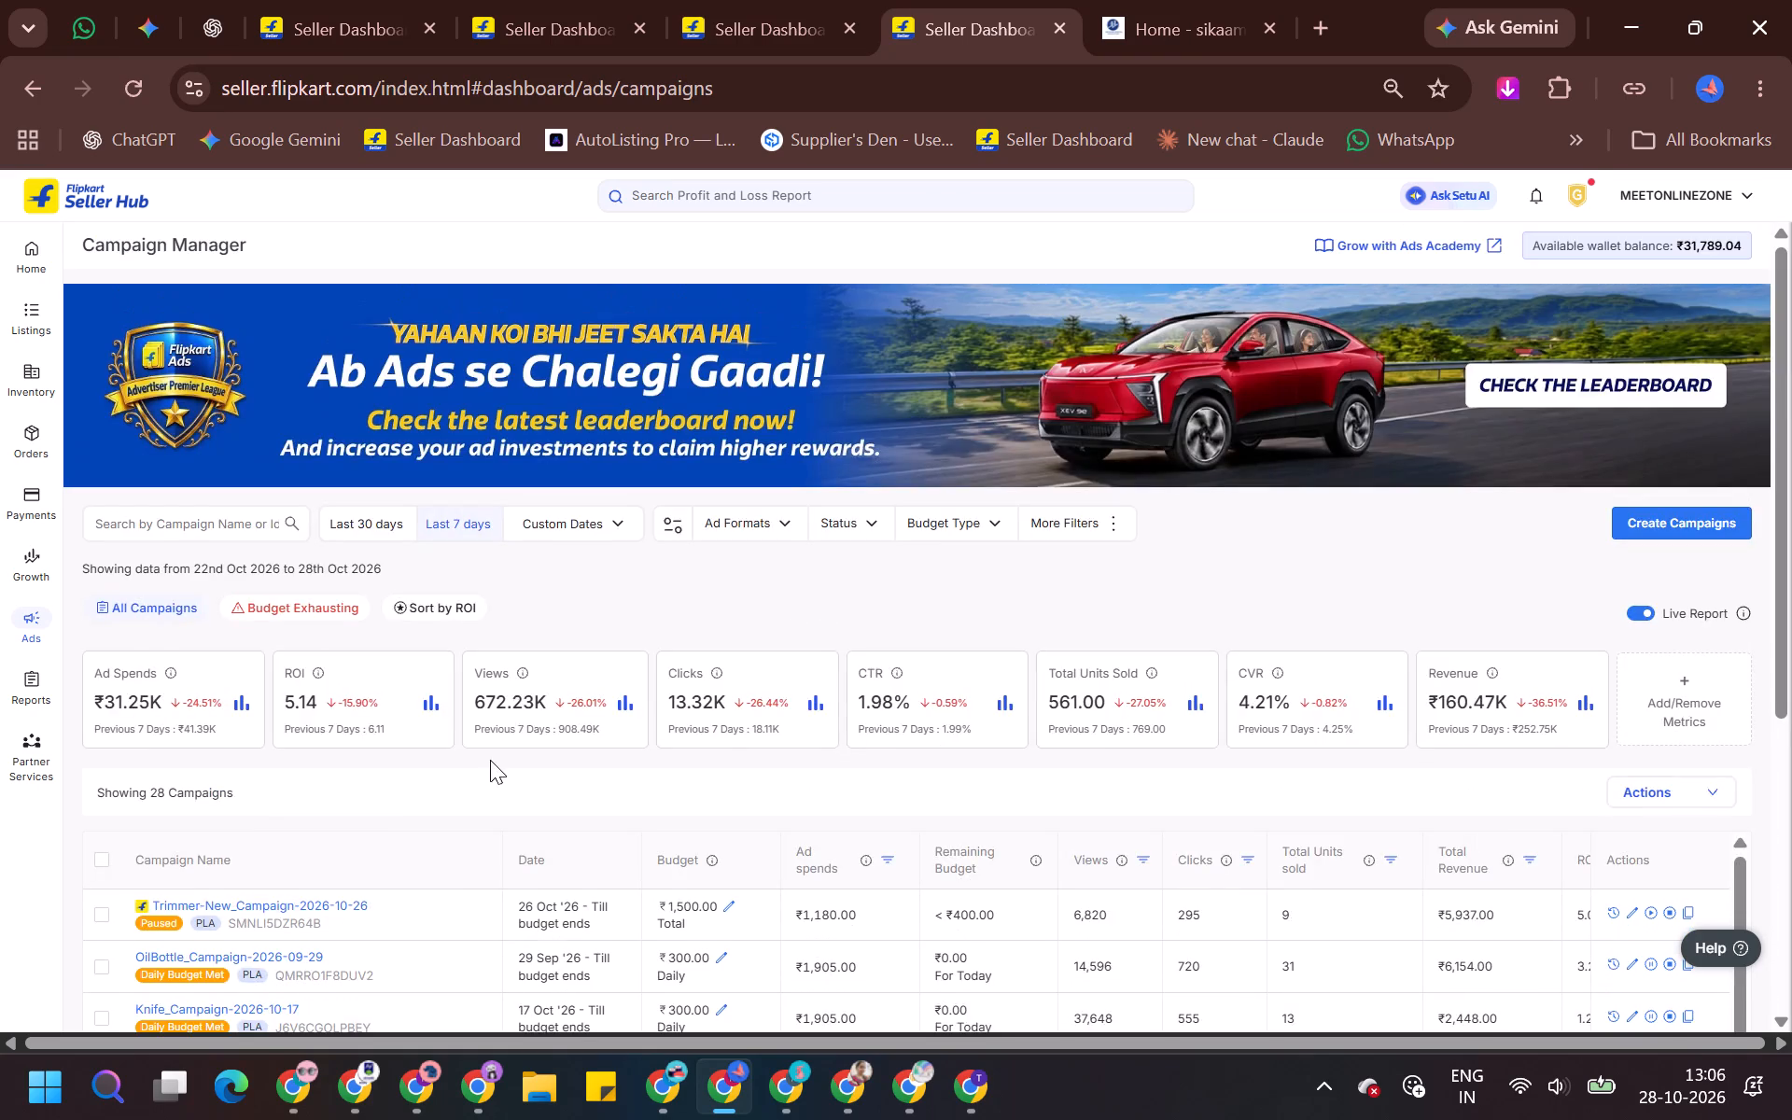
pyautogui.scroll(-4, 514, 676)
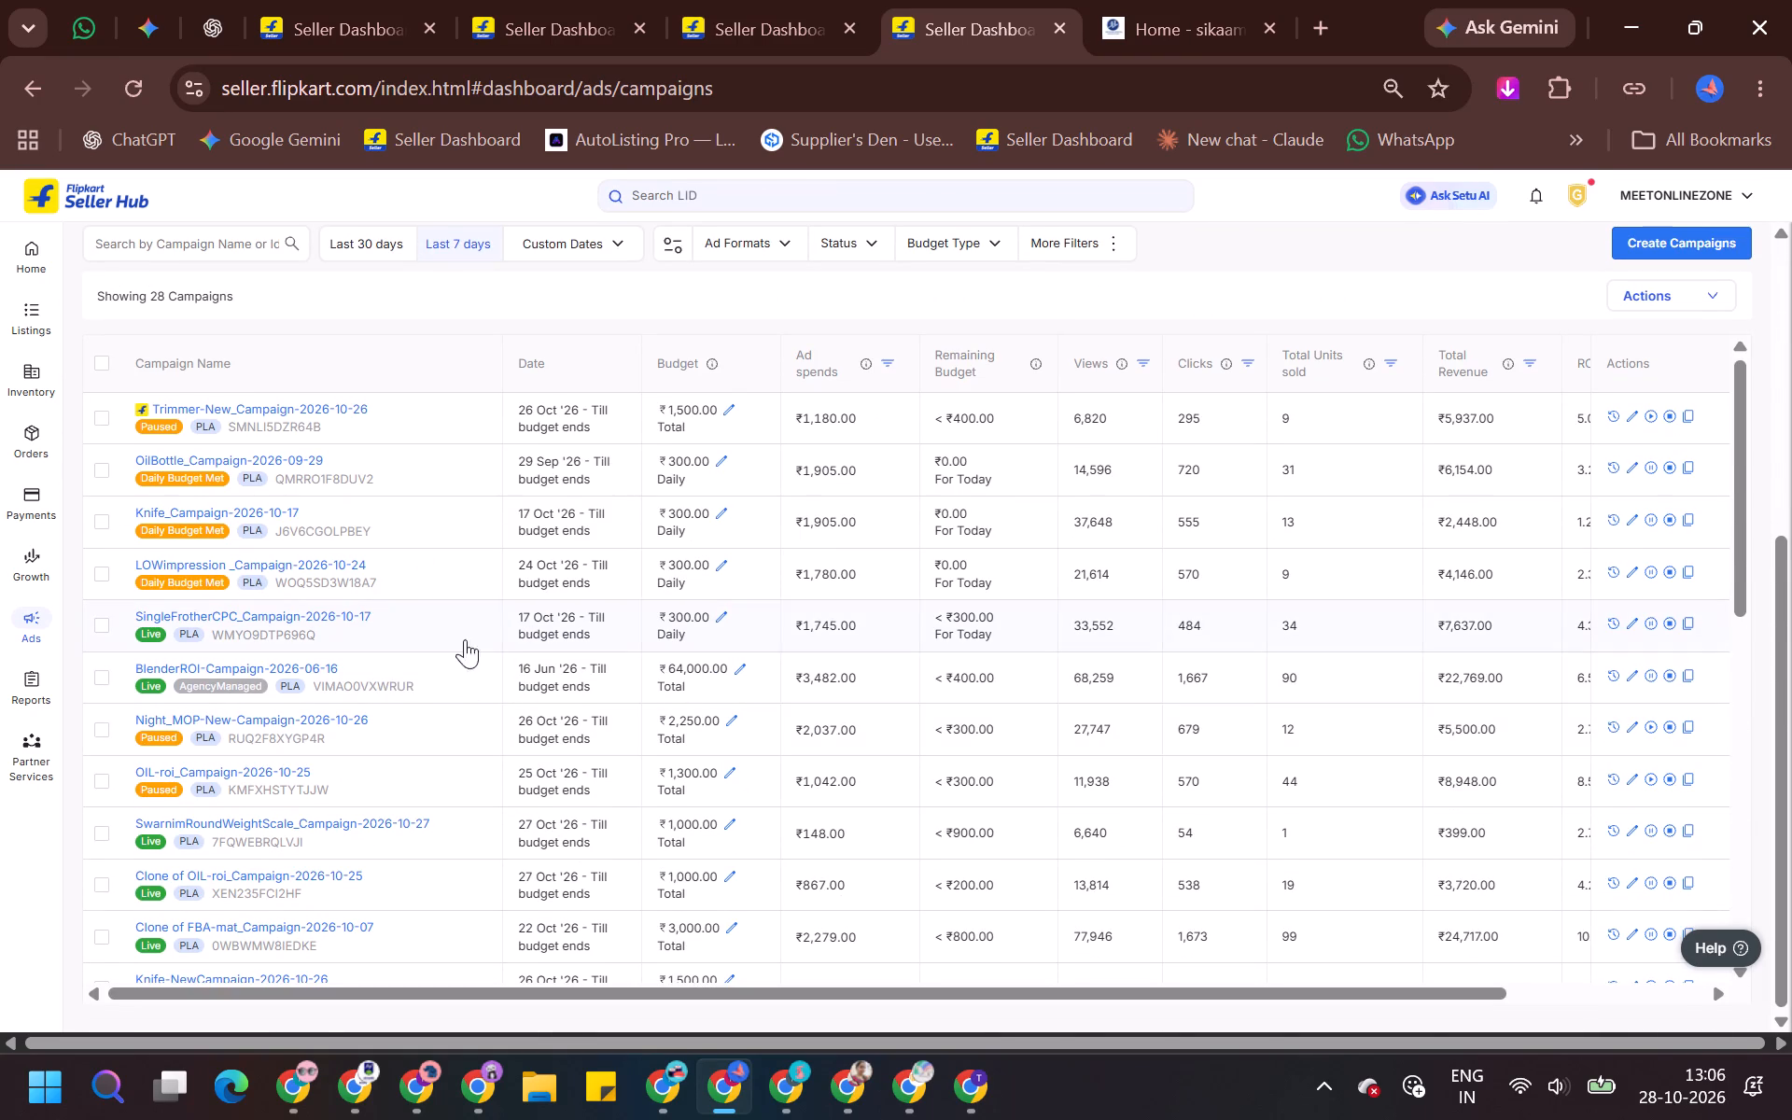
pyautogui.scroll(-3, 410, 742)
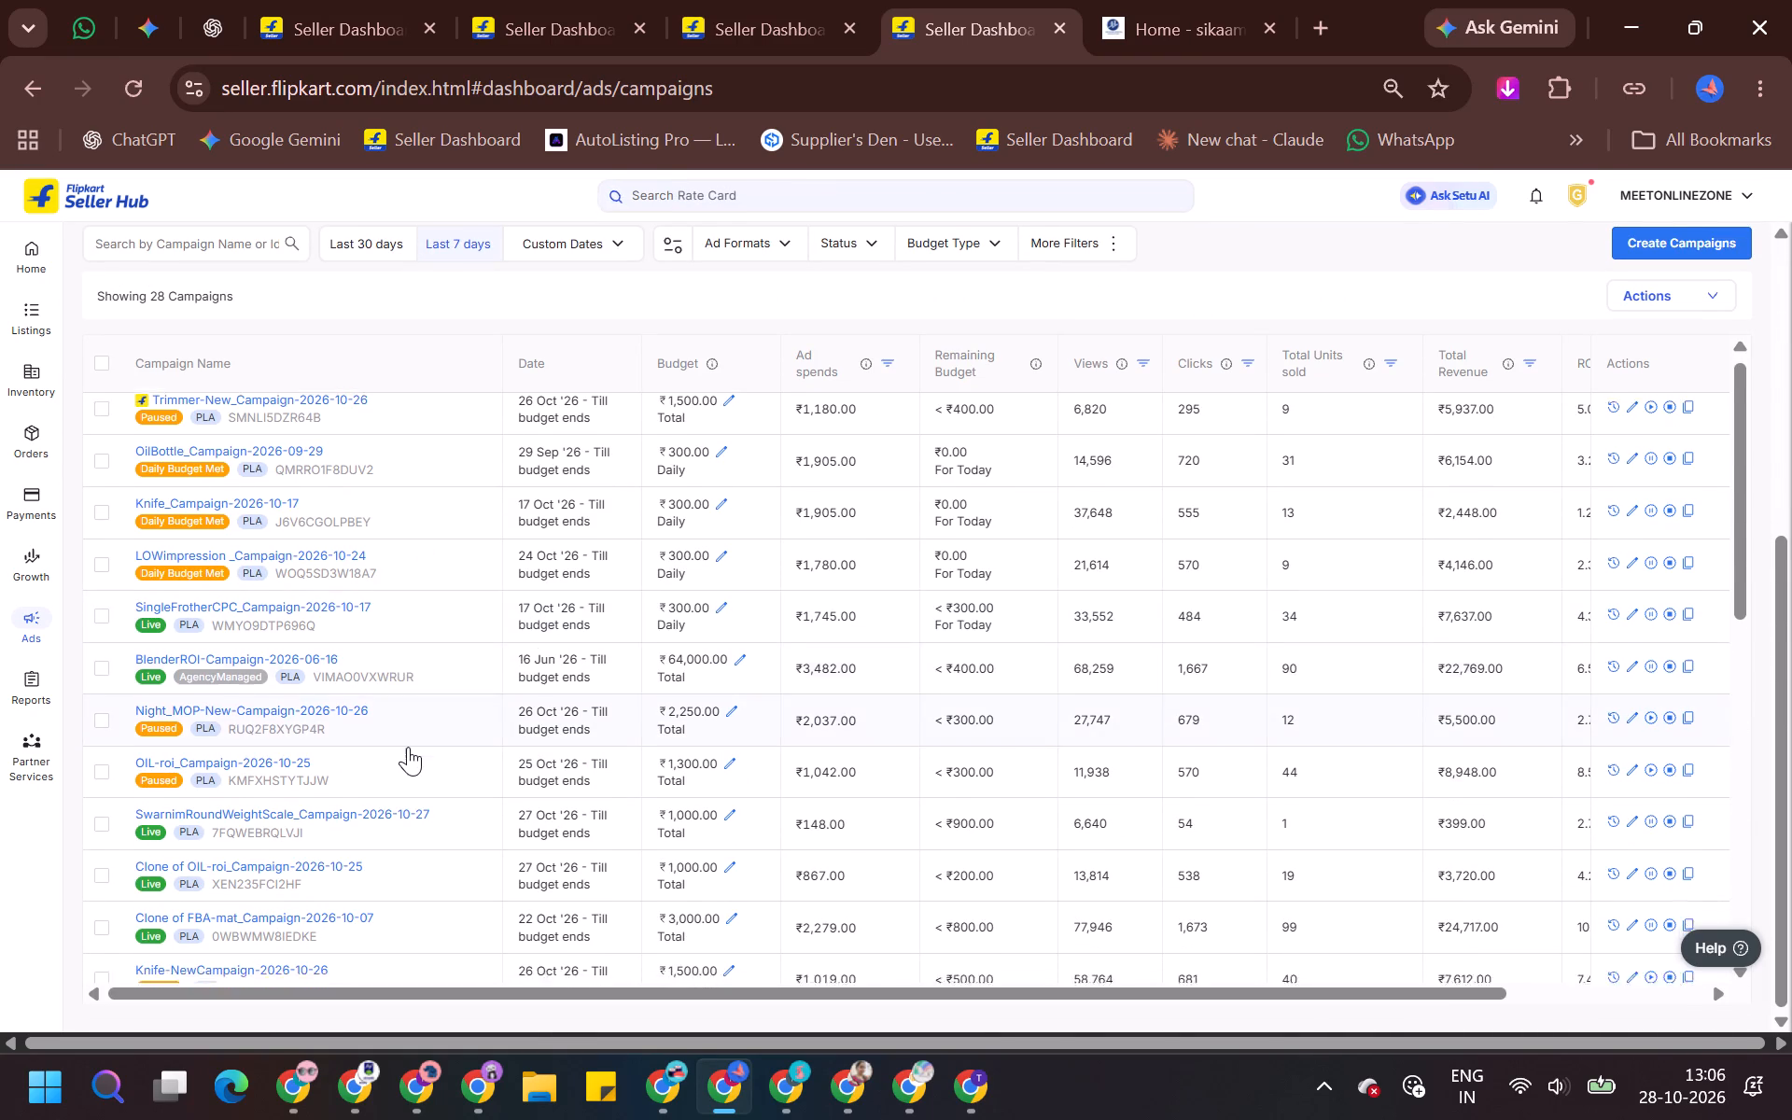
pyautogui.scroll(-7, 408, 747)
pyautogui.scroll(1, 408, 747)
pyautogui.scroll(-3, 408, 747)
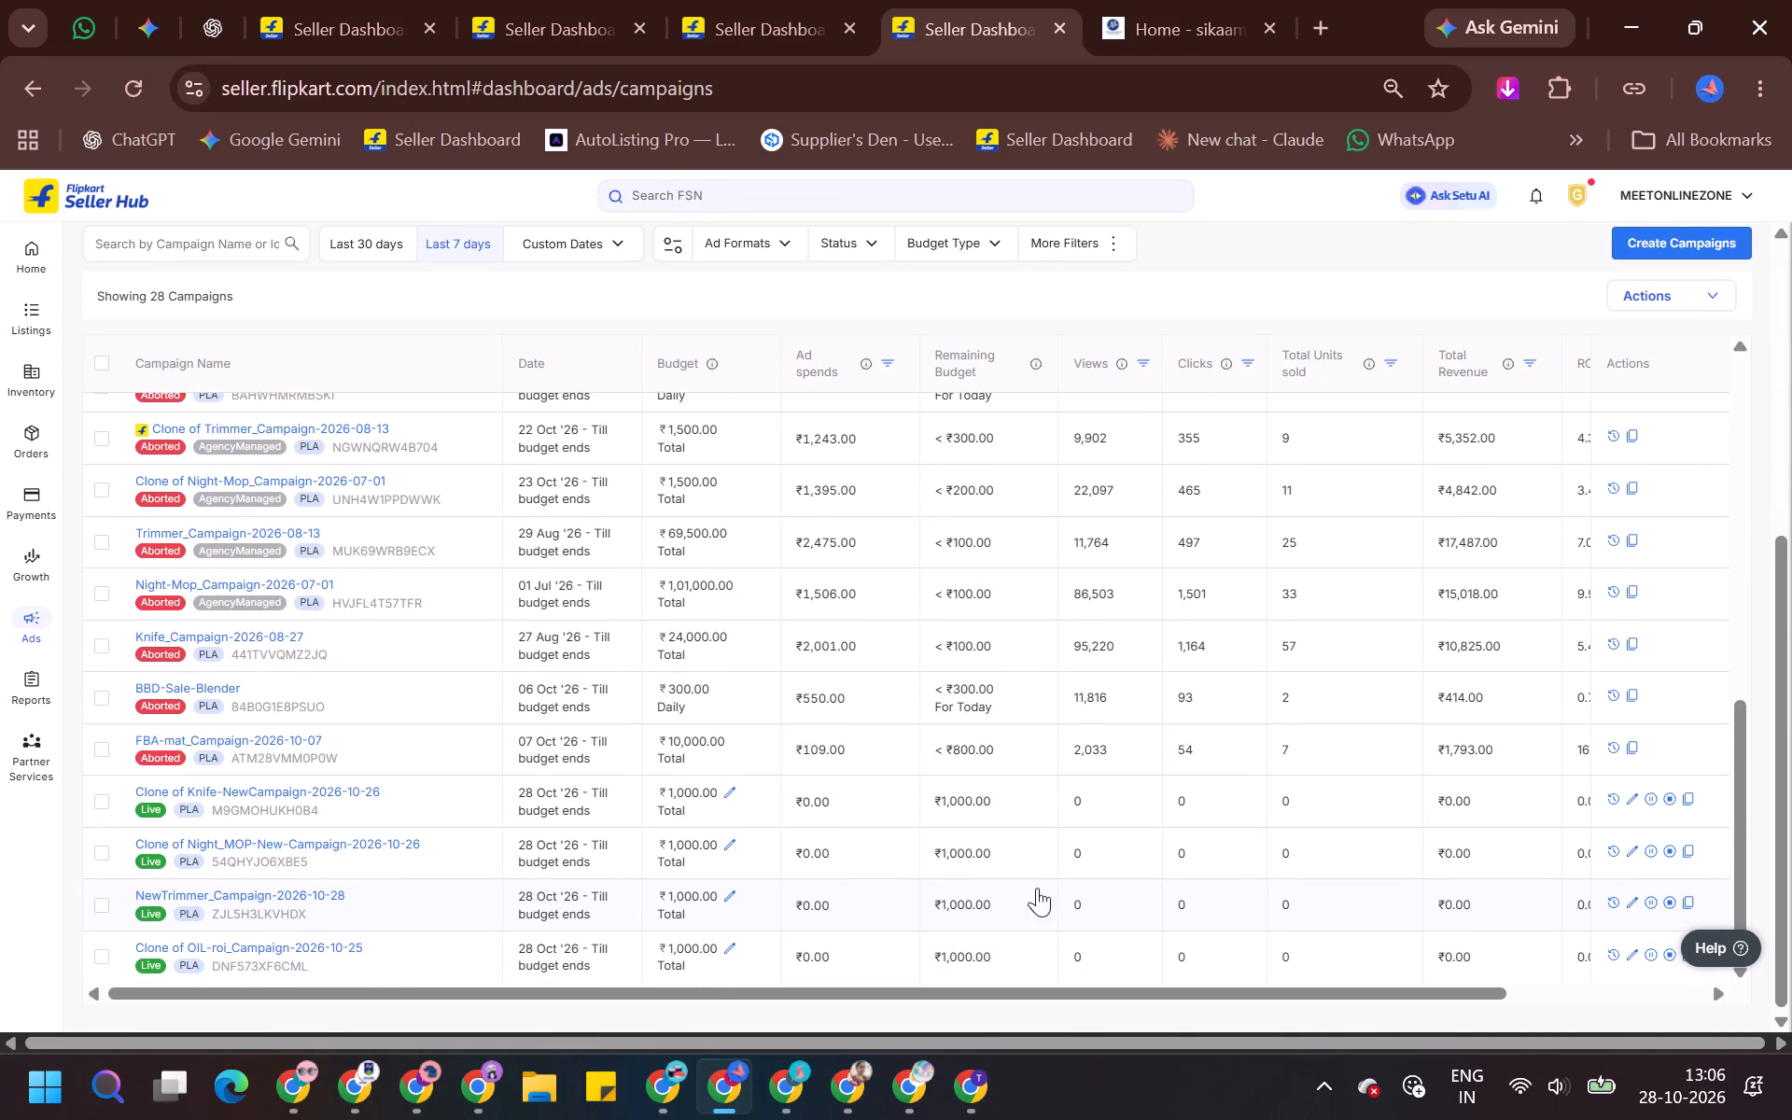
pyautogui.click(1686, 903)
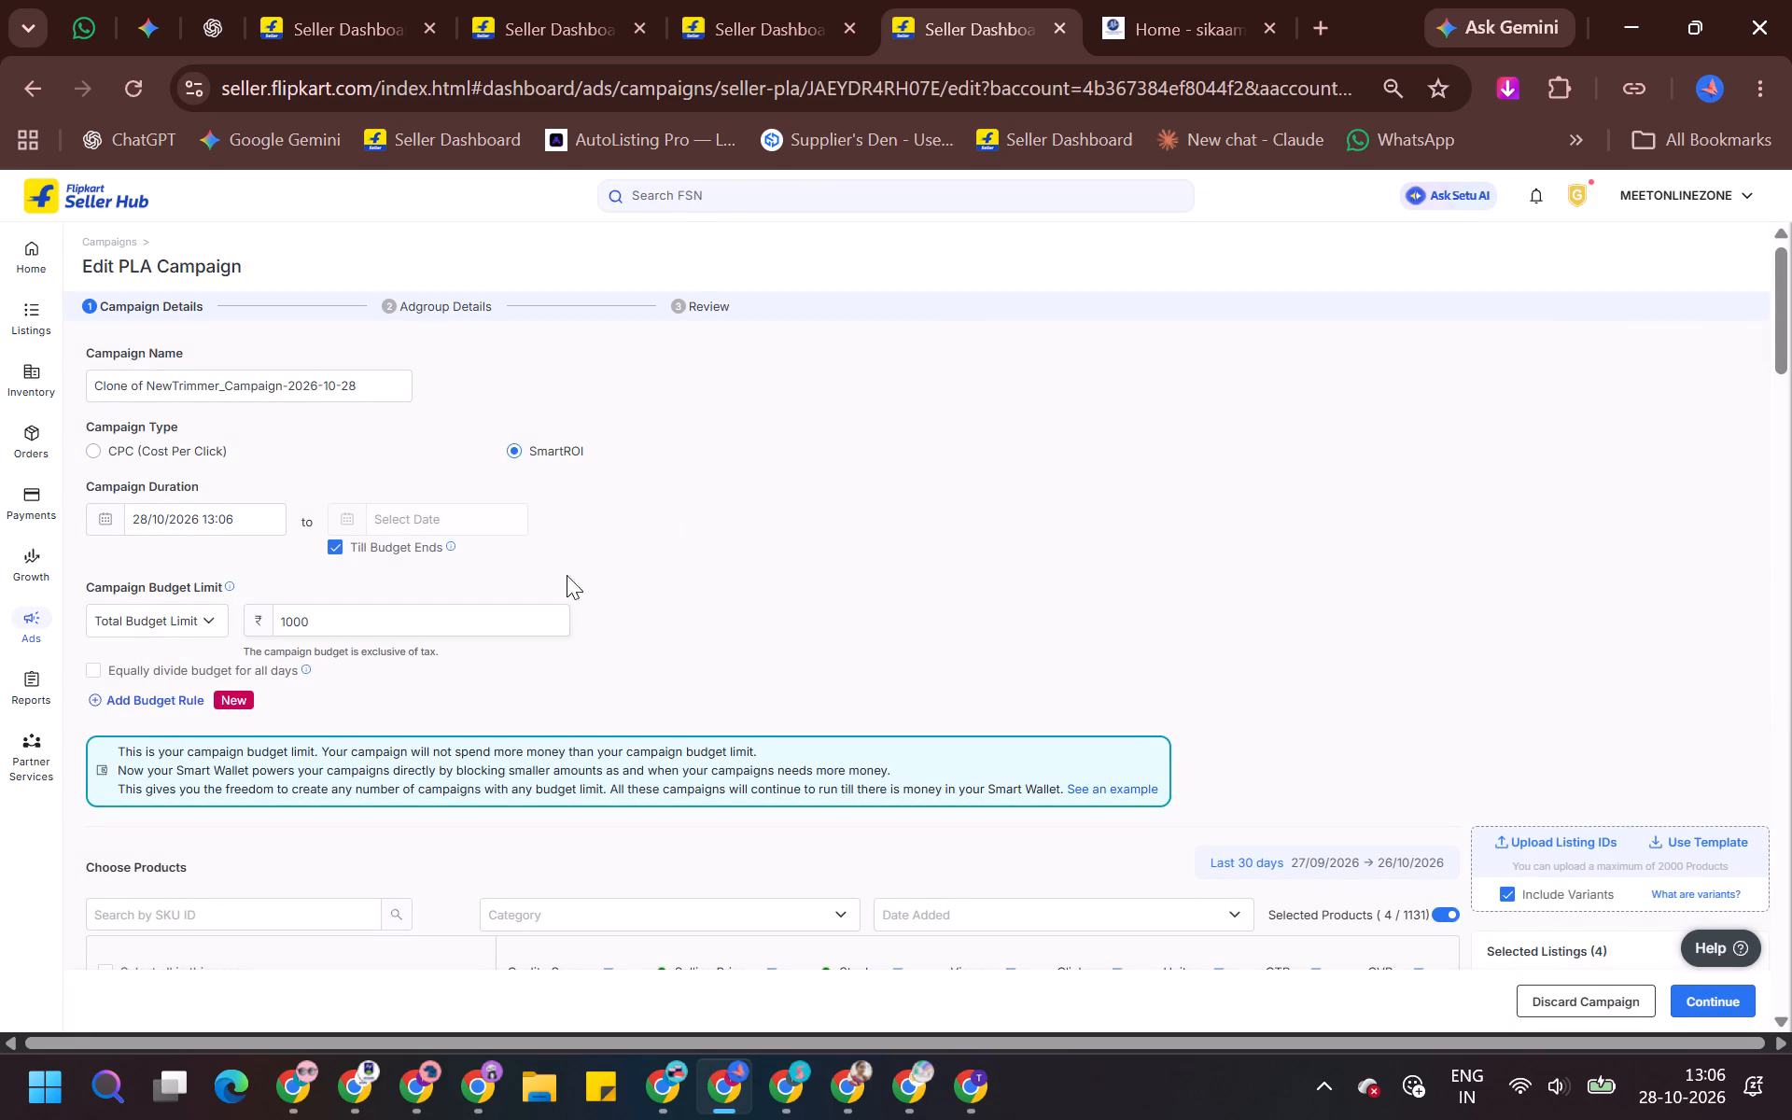
# Change the cloned trimmer campaign to CPC (Cost Per Click) with a daily budget limit of ₹500 and continue to the adgroup details.
pyautogui.click(612, 538)
pyautogui.click(163, 459)
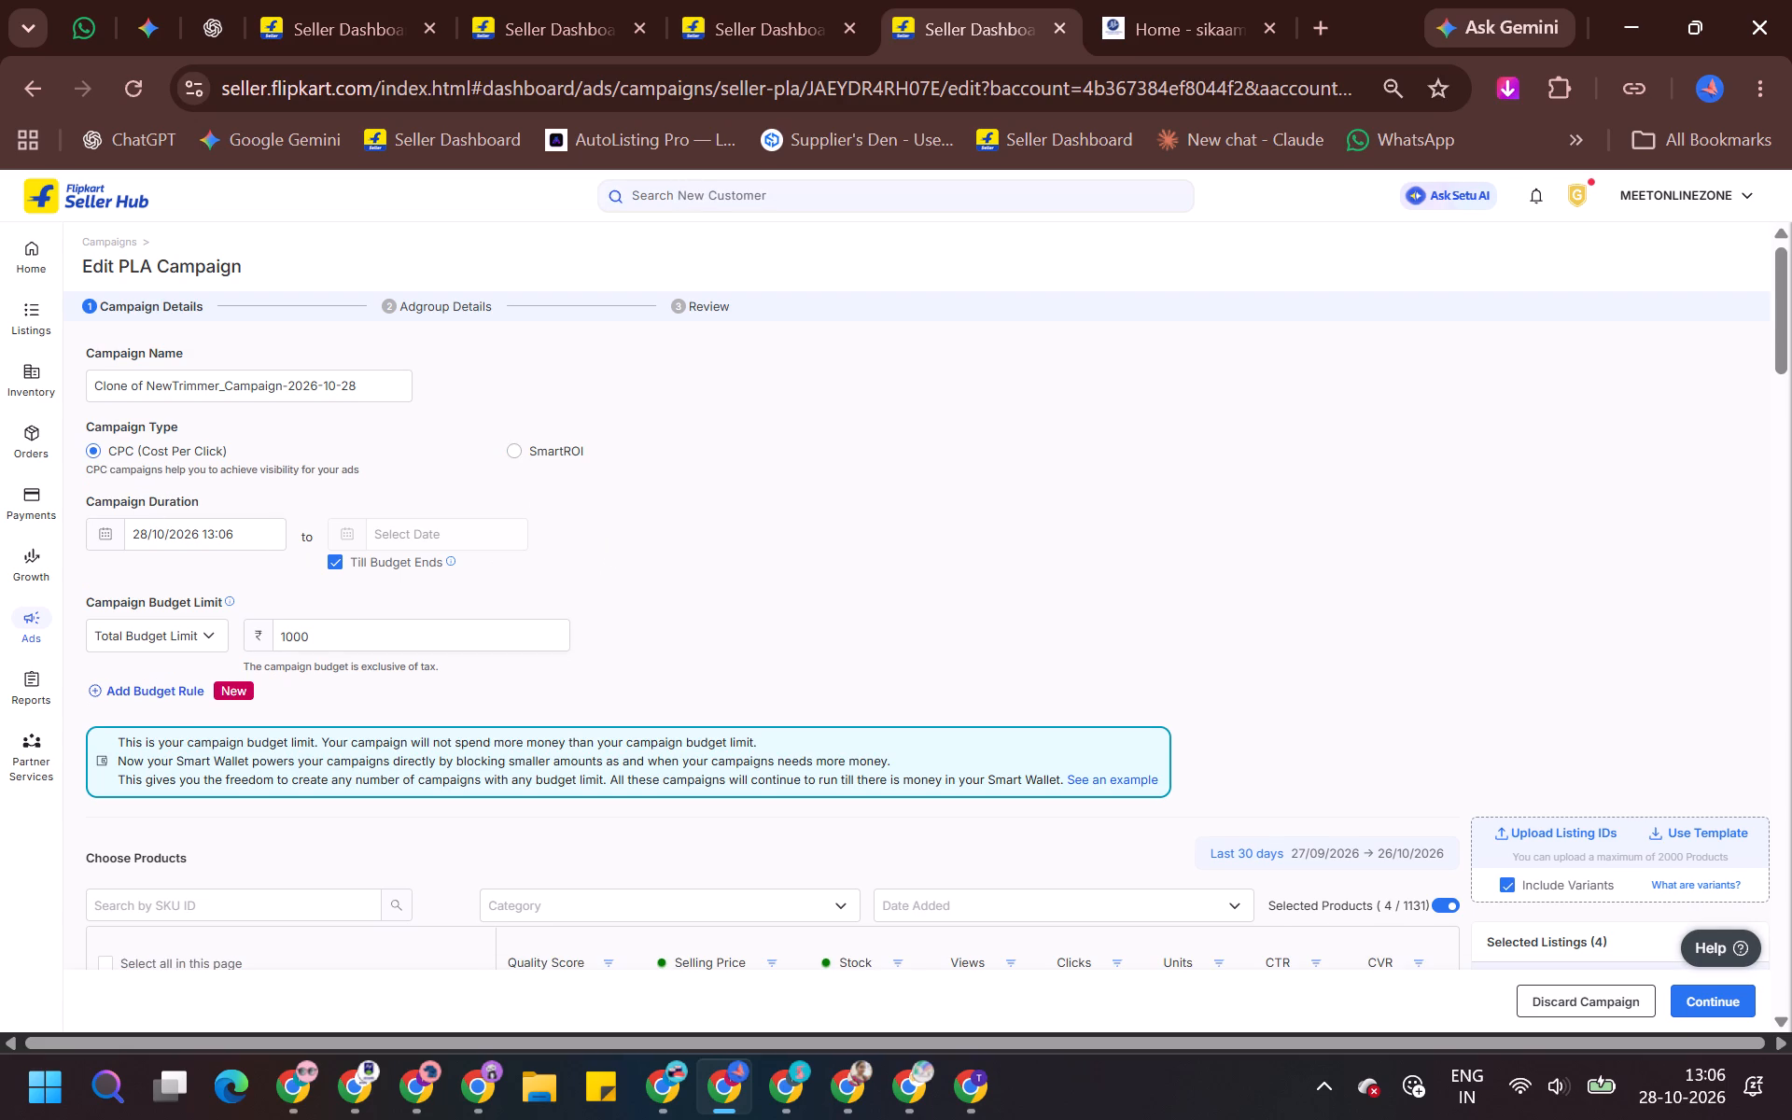
pyautogui.click(369, 616)
pyautogui.tripleClick(372, 632)
pyautogui.write('500')
pyautogui.click(666, 617)
pyautogui.scroll(-1, 606, 610)
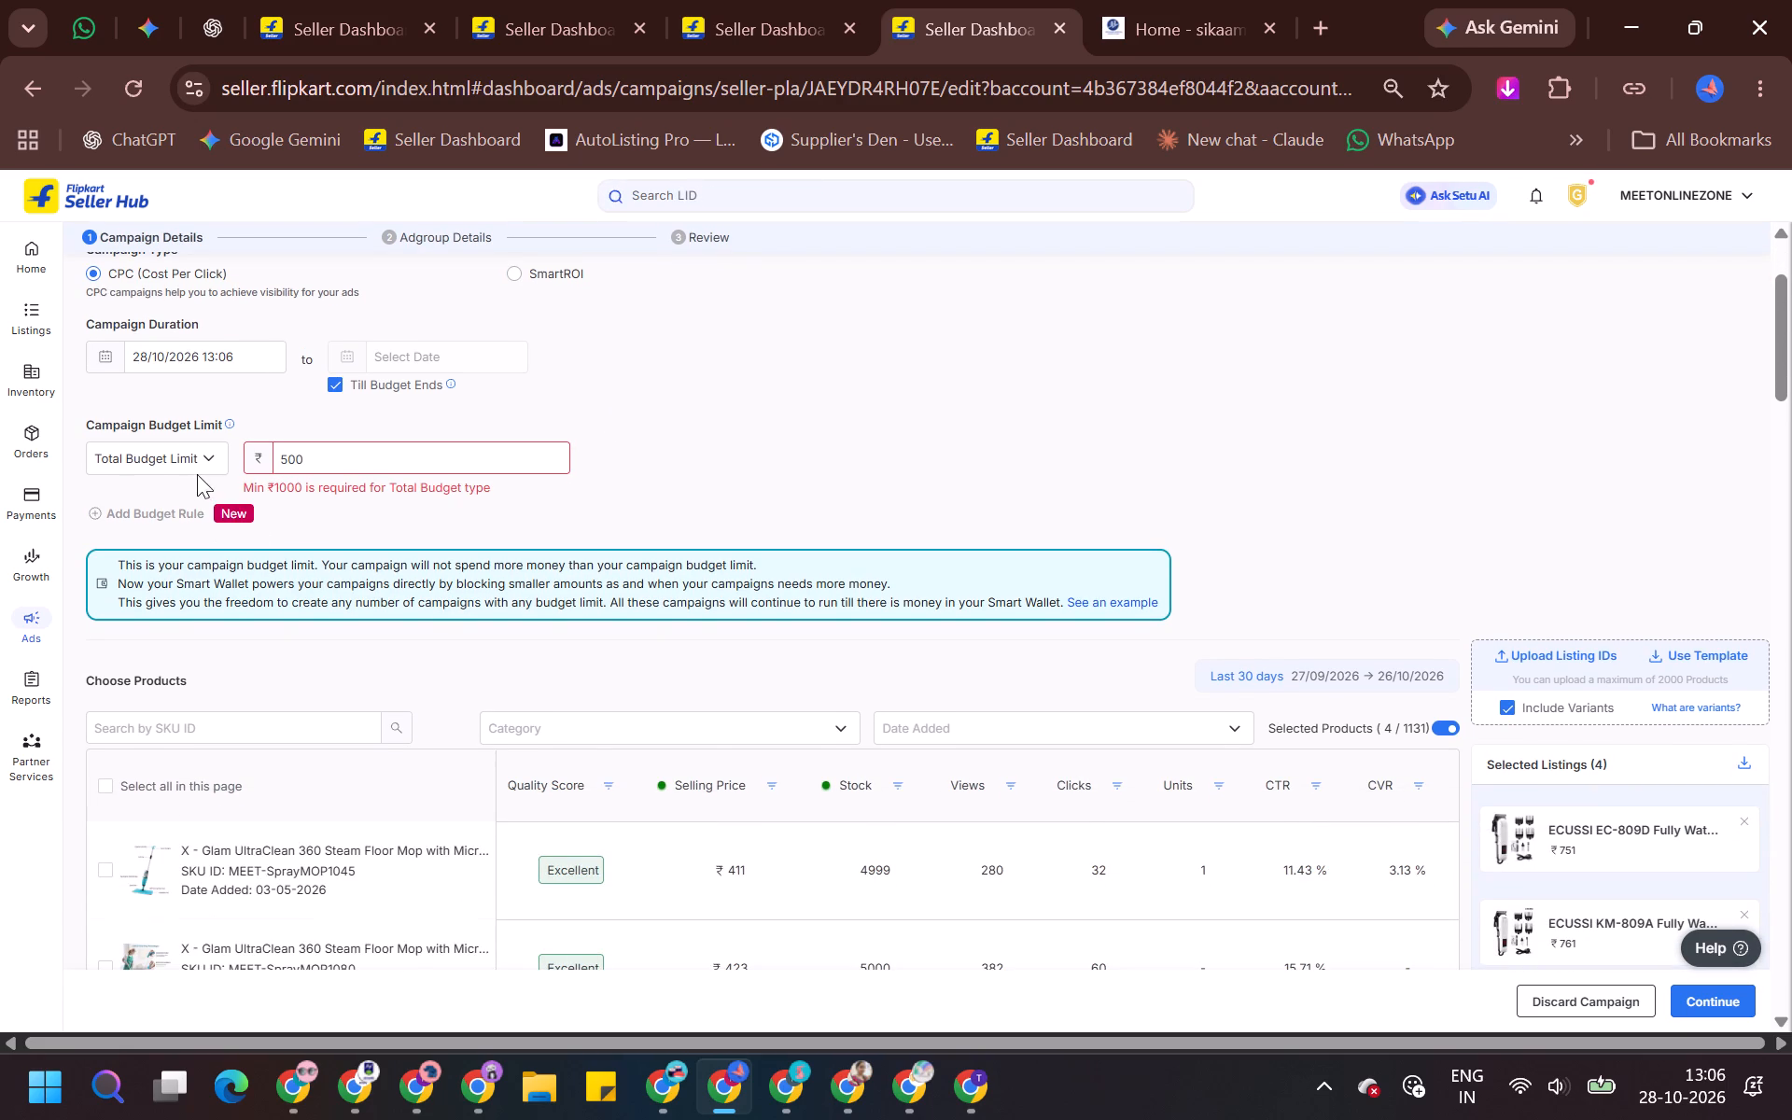
pyautogui.click(193, 442)
pyautogui.click(173, 518)
pyautogui.click(921, 497)
pyautogui.scroll(-3, 917, 497)
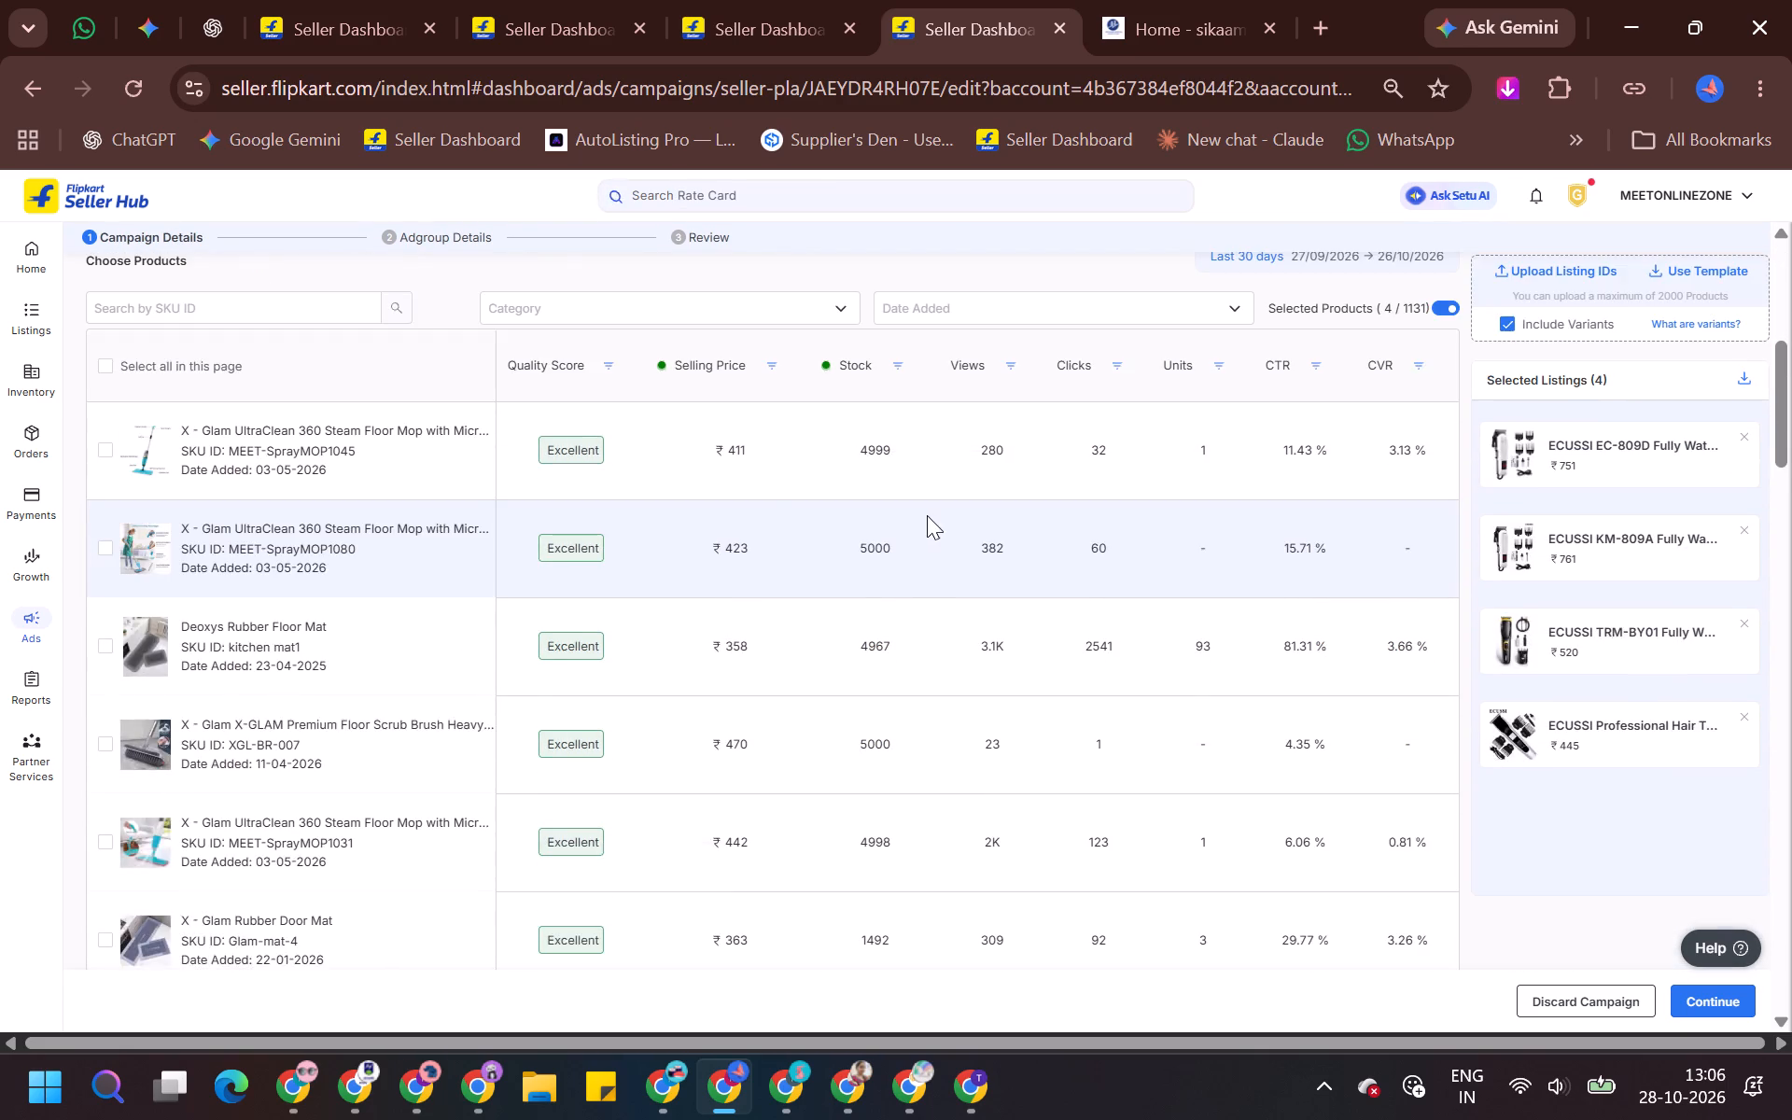
pyautogui.scroll(4, 914, 567)
pyautogui.click(1720, 1010)
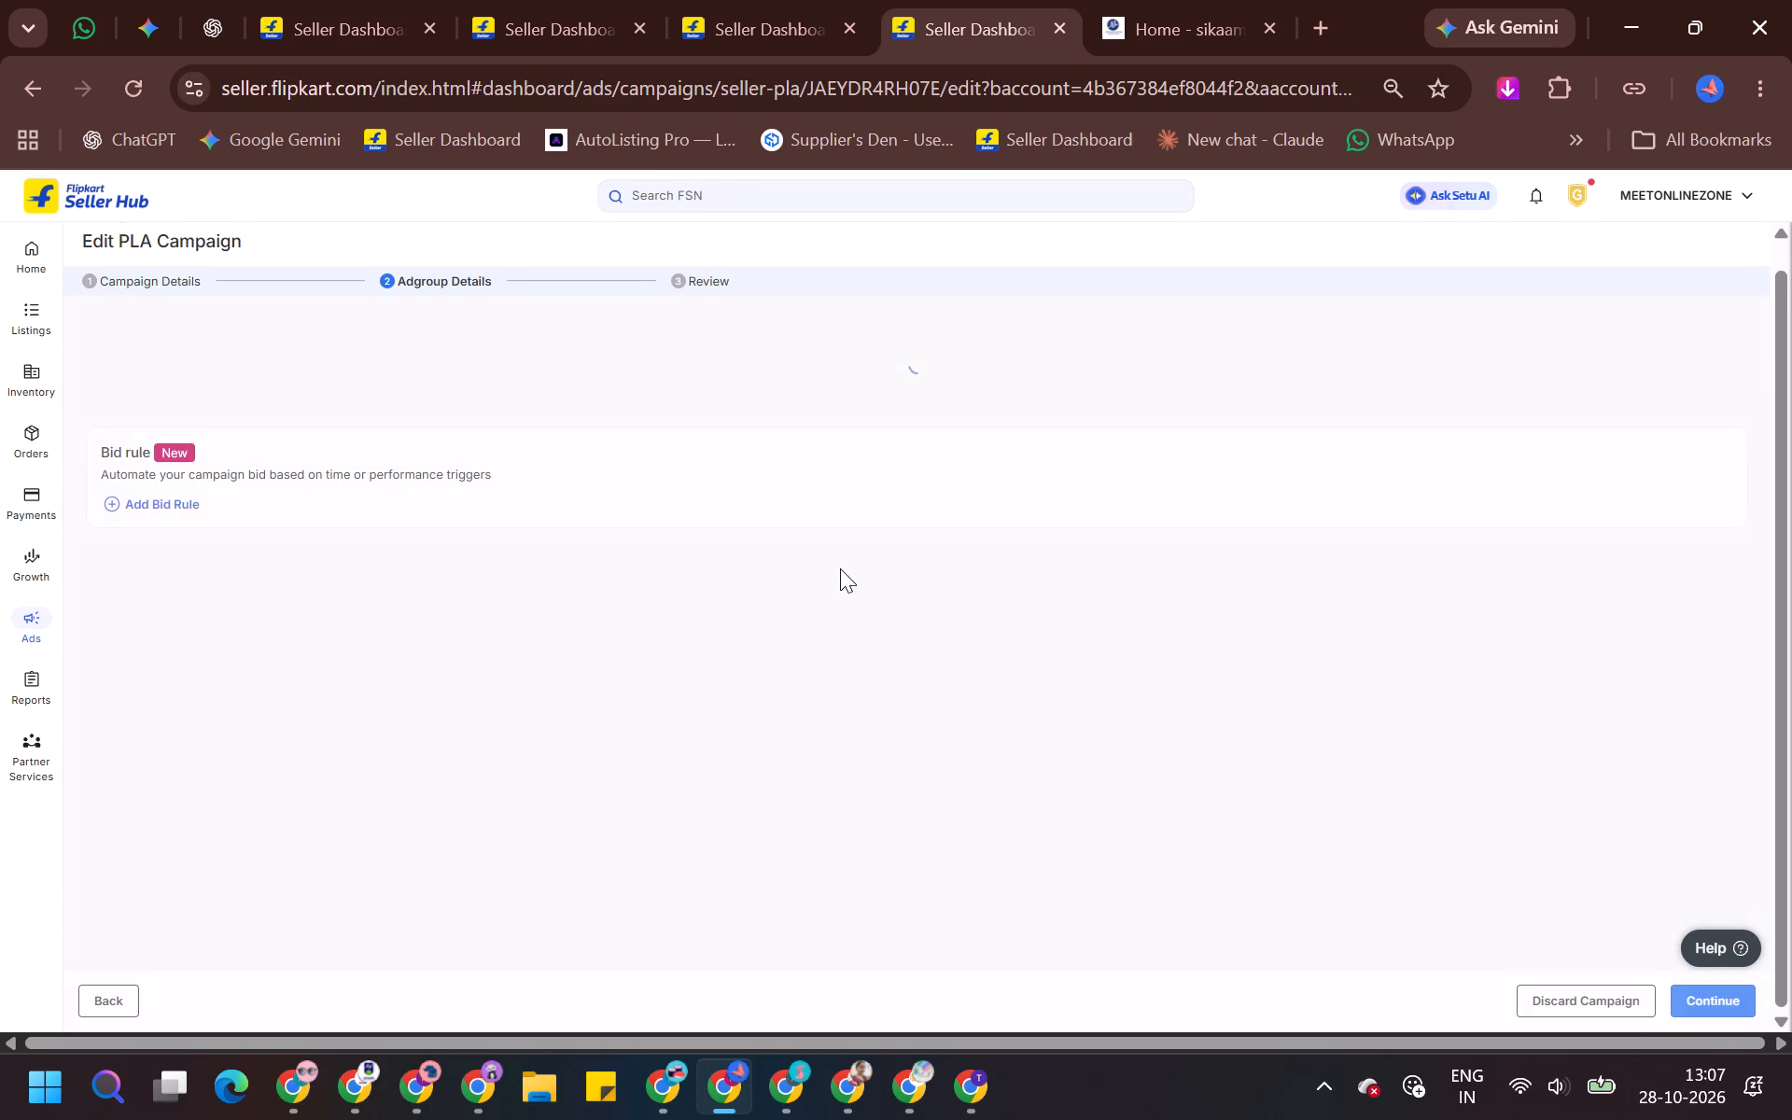
# Keep automatic targeting for the Health and Personal Care ad group and lower its Home Page bid to ₹8.4.
pyautogui.scroll(1, 690, 647)
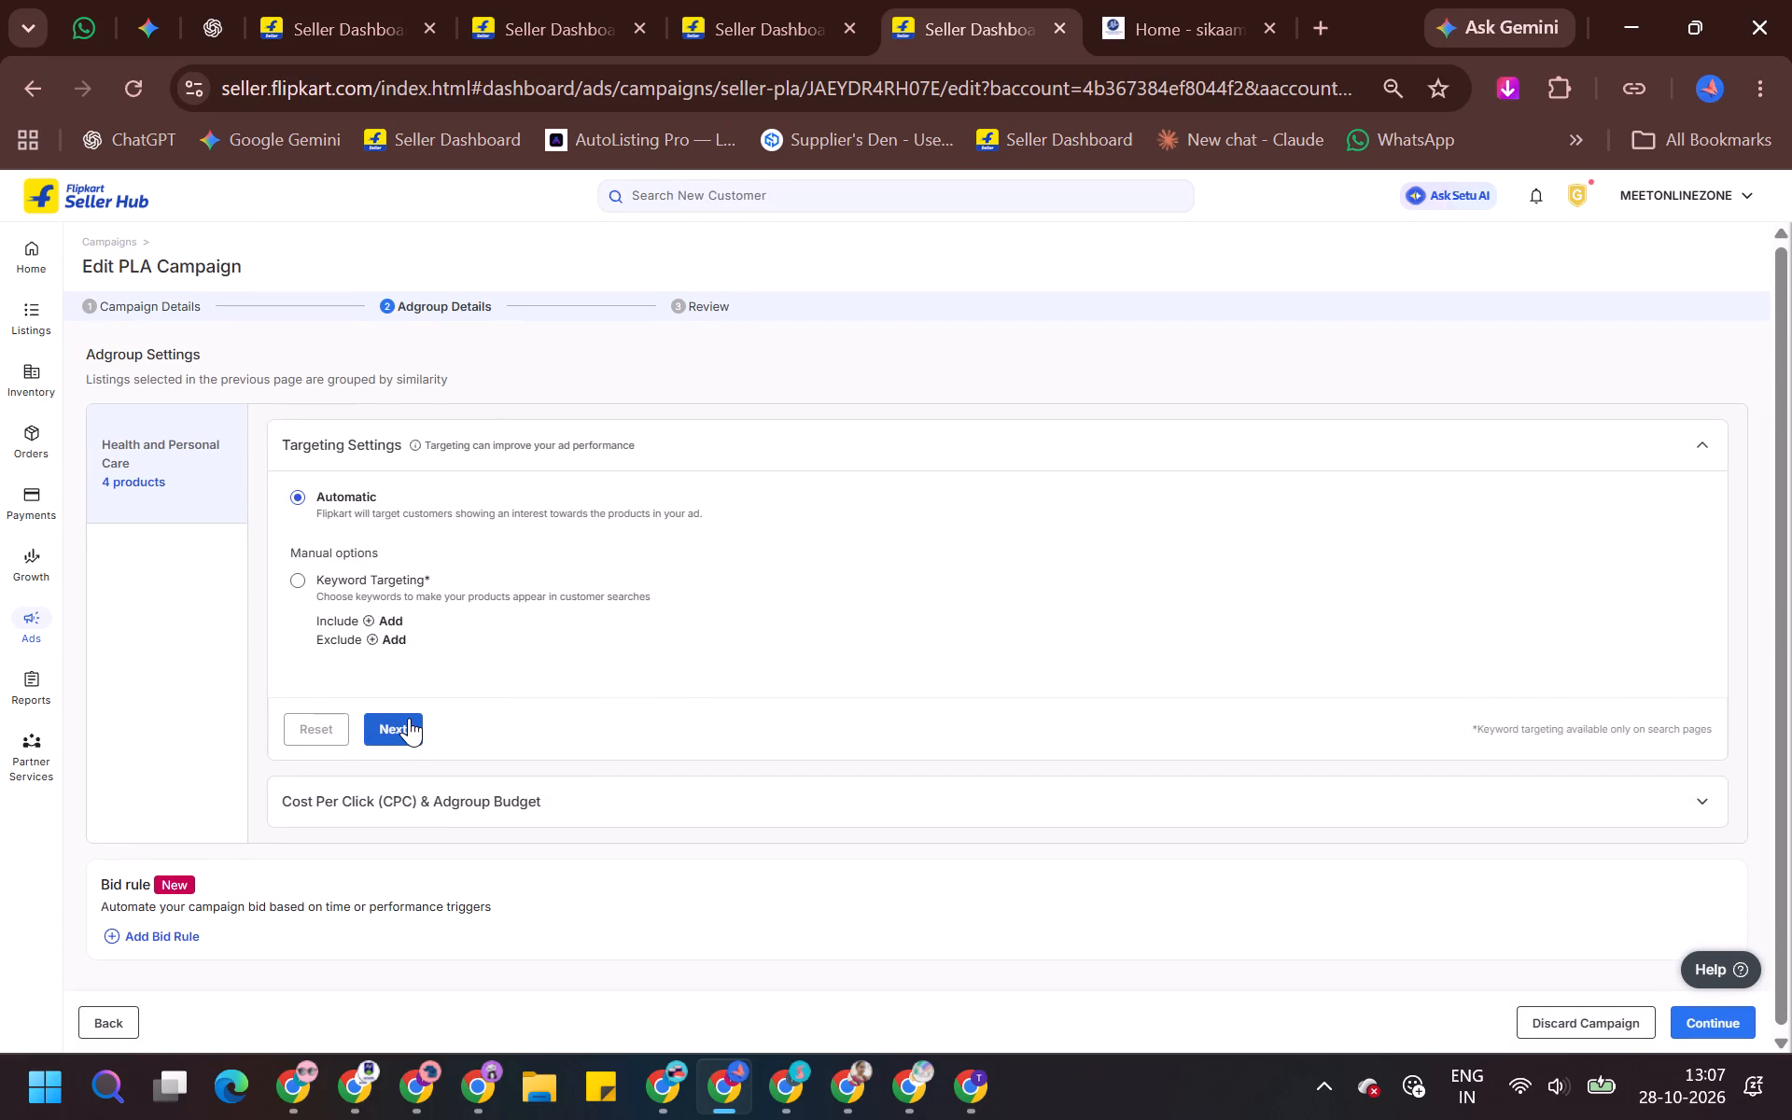
pyautogui.click(398, 731)
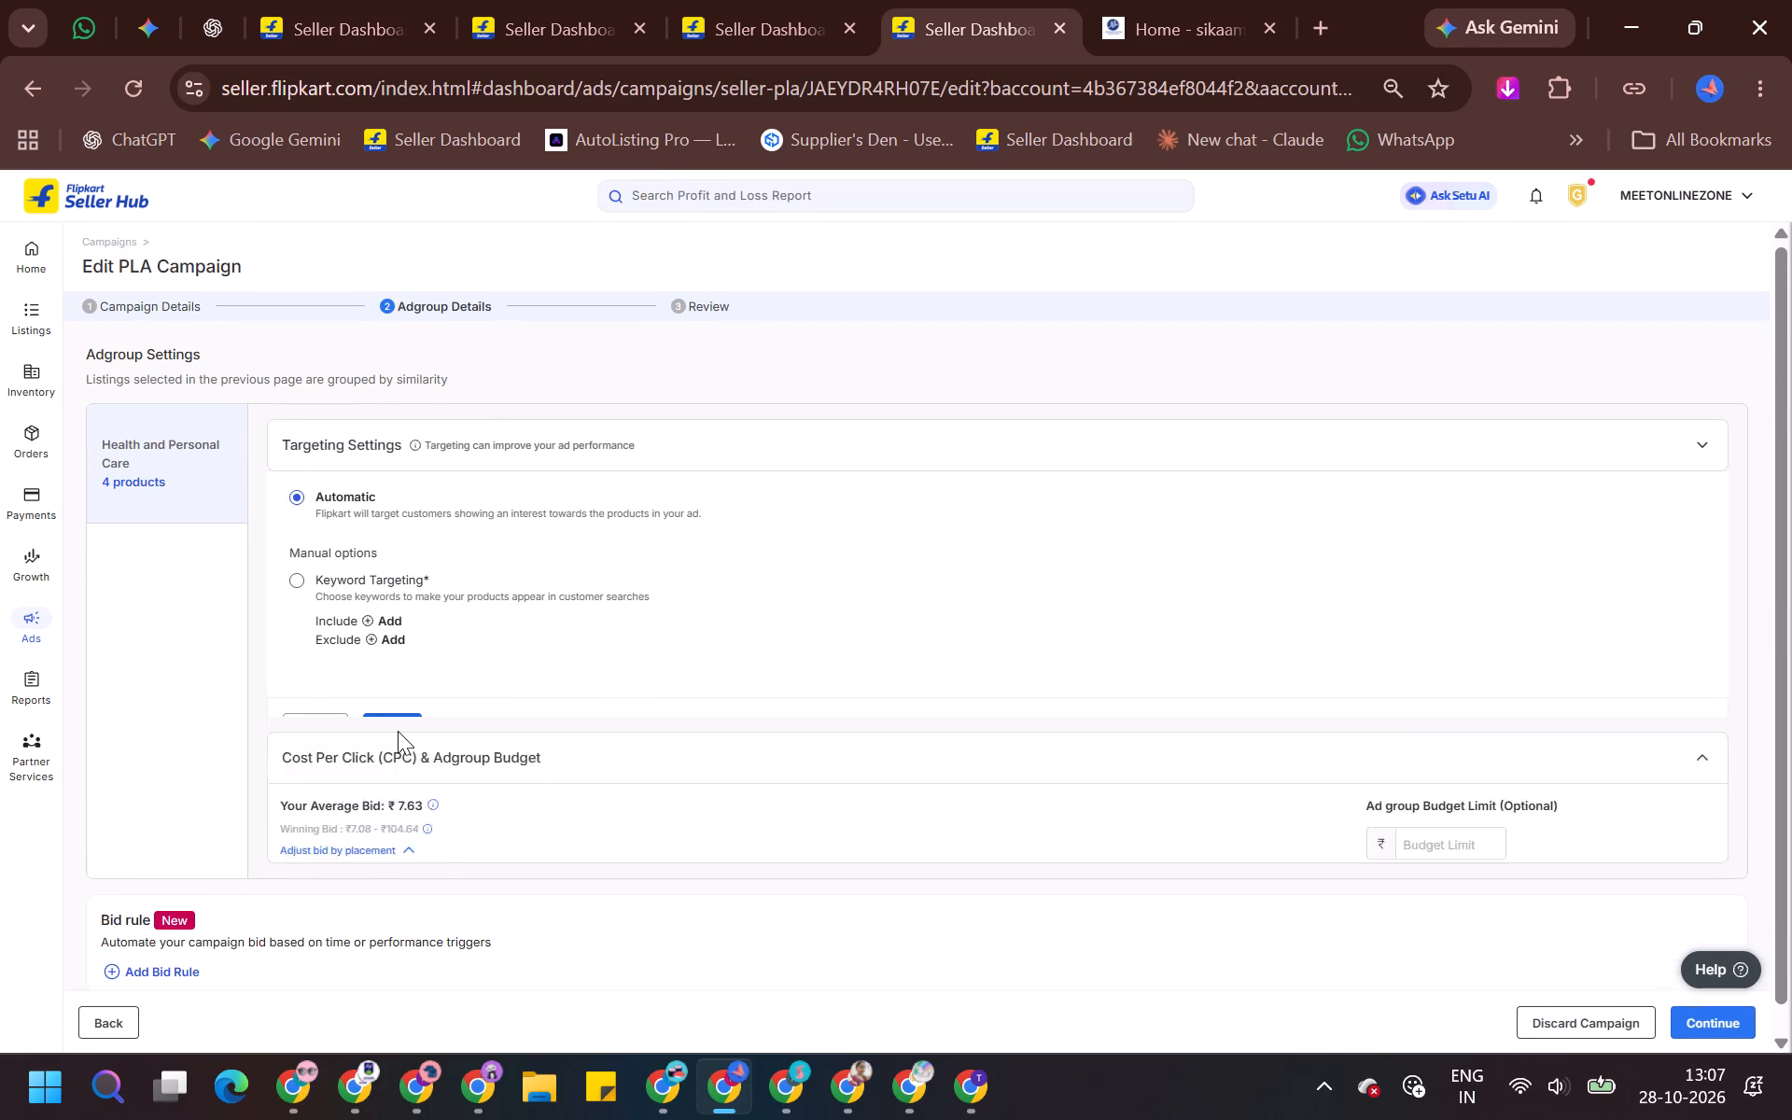
pyautogui.scroll(-2, 574, 478)
pyautogui.scroll(1, 823, 581)
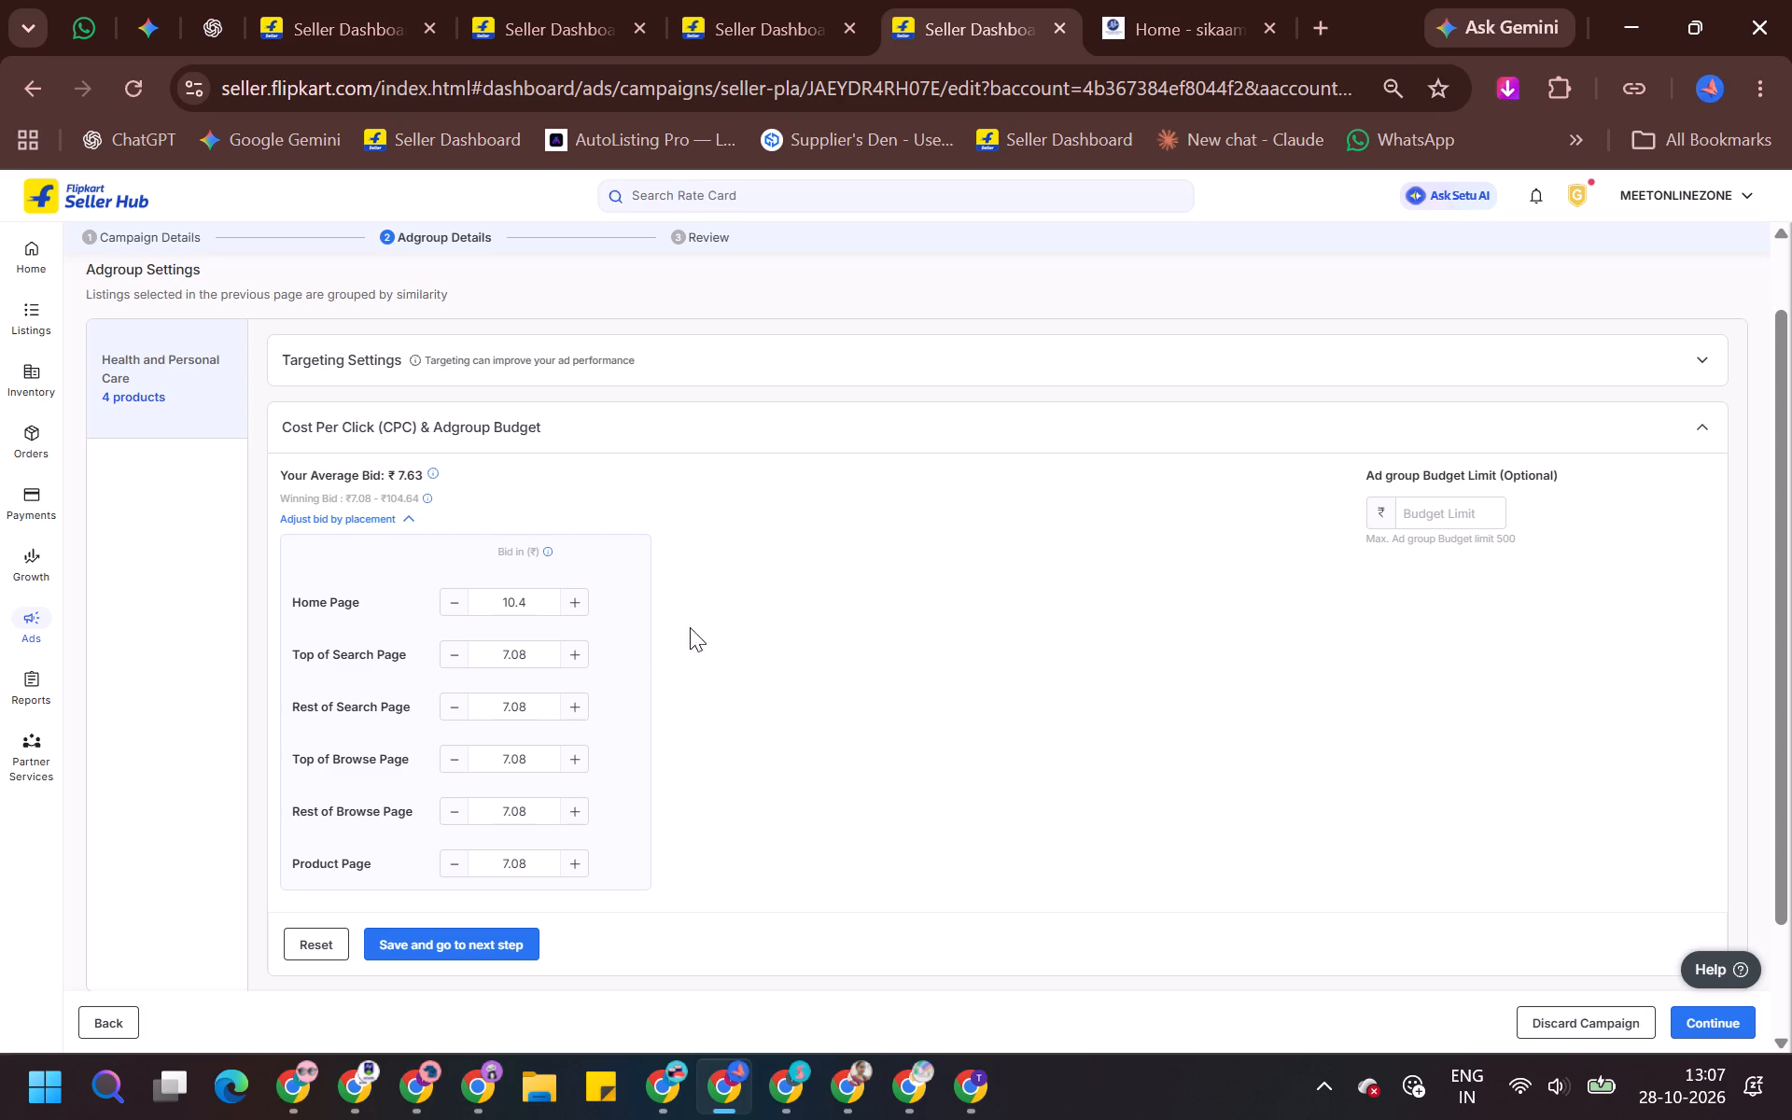
pyautogui.click(471, 601)
pyautogui.click(445, 602)
pyautogui.tripleClick(454, 607)
# Open scheduling for the AUTO_CON-October 22 2026 Flipkart Fulfilment consignment and check the available drop-in and pick-up dates.
pyautogui.click(372, 0)
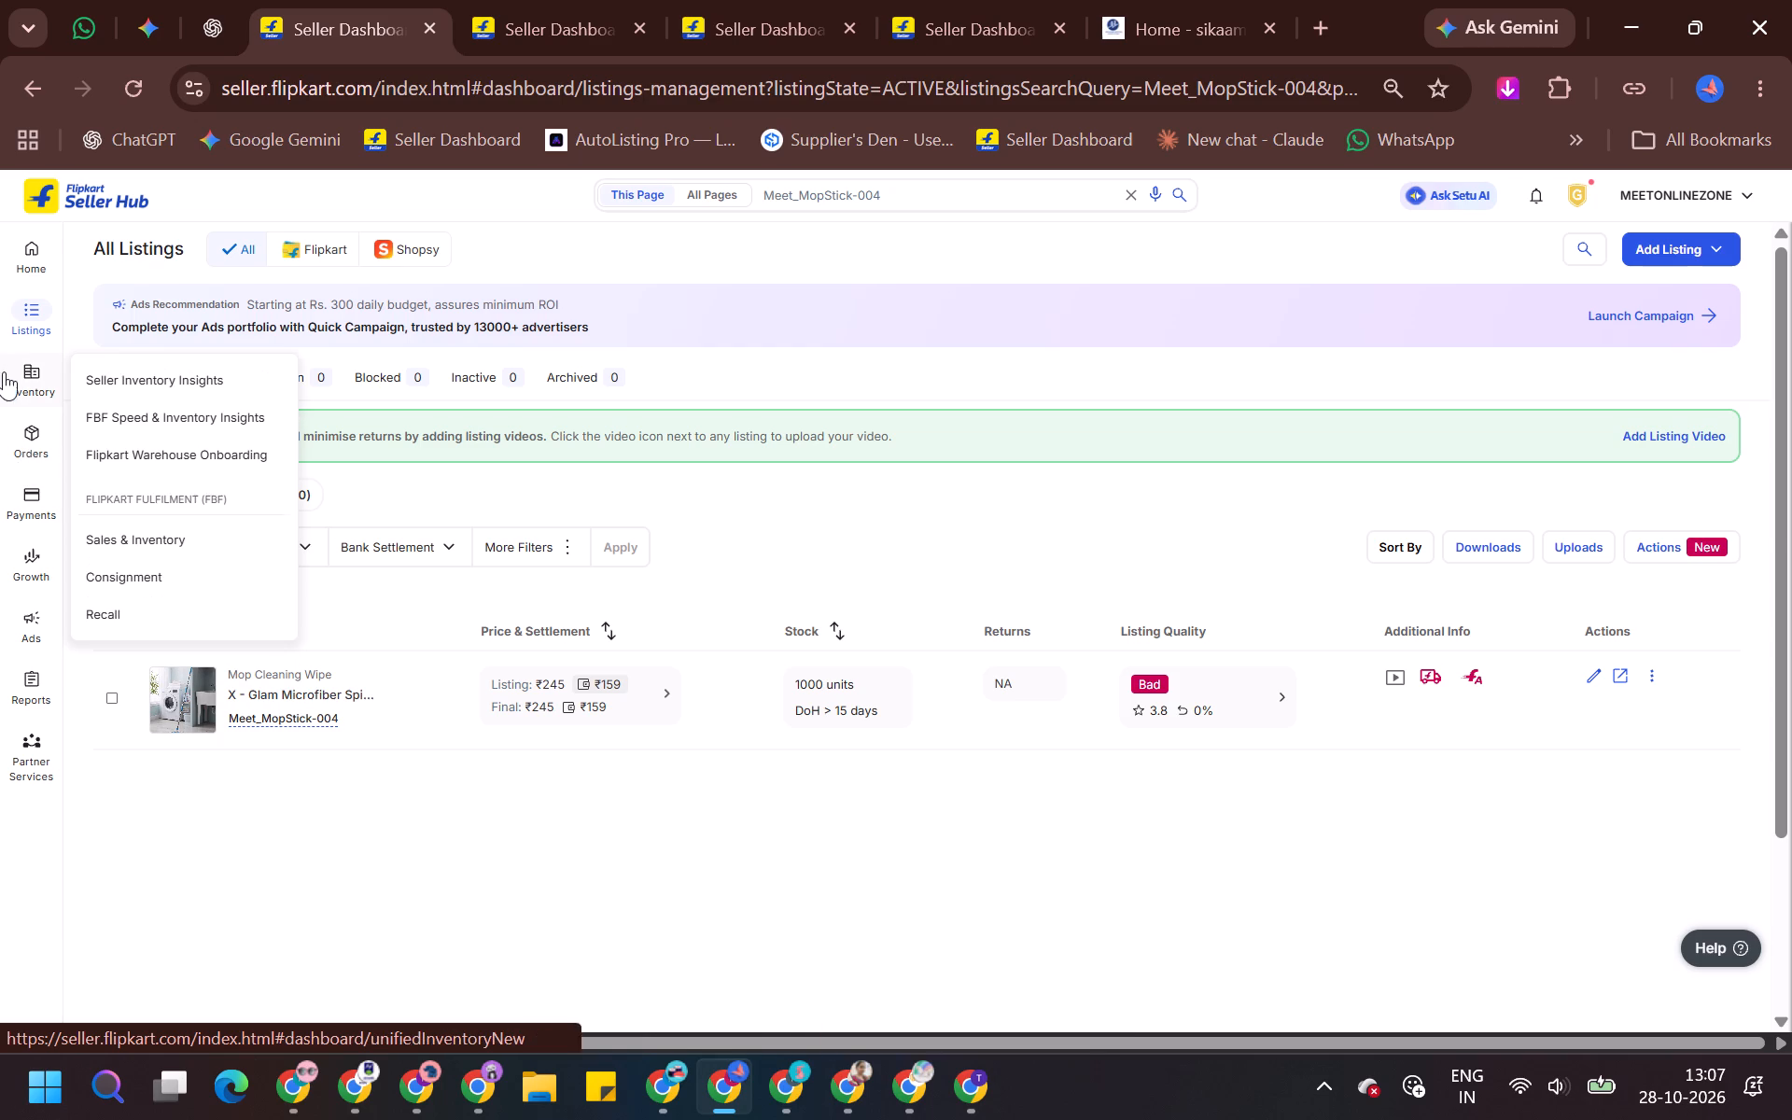
pyautogui.click(102, 565)
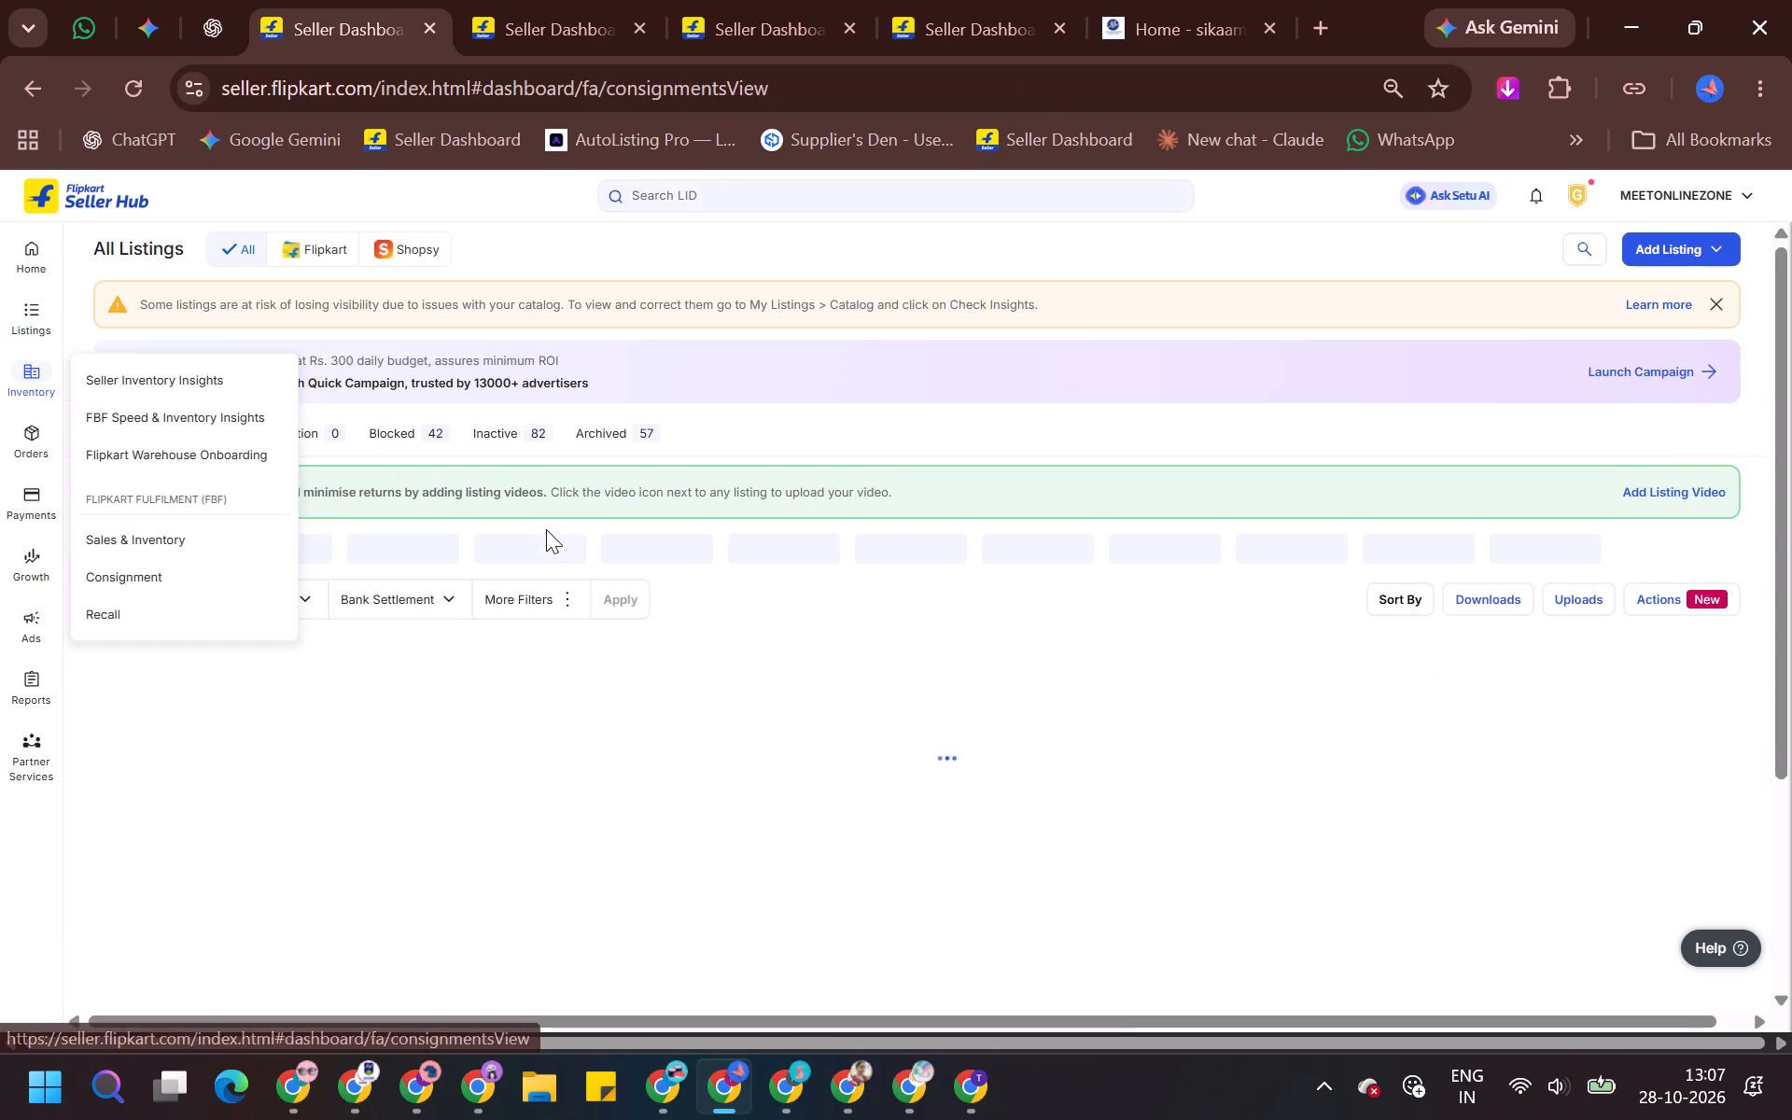
pyautogui.tripleClick(151, 566)
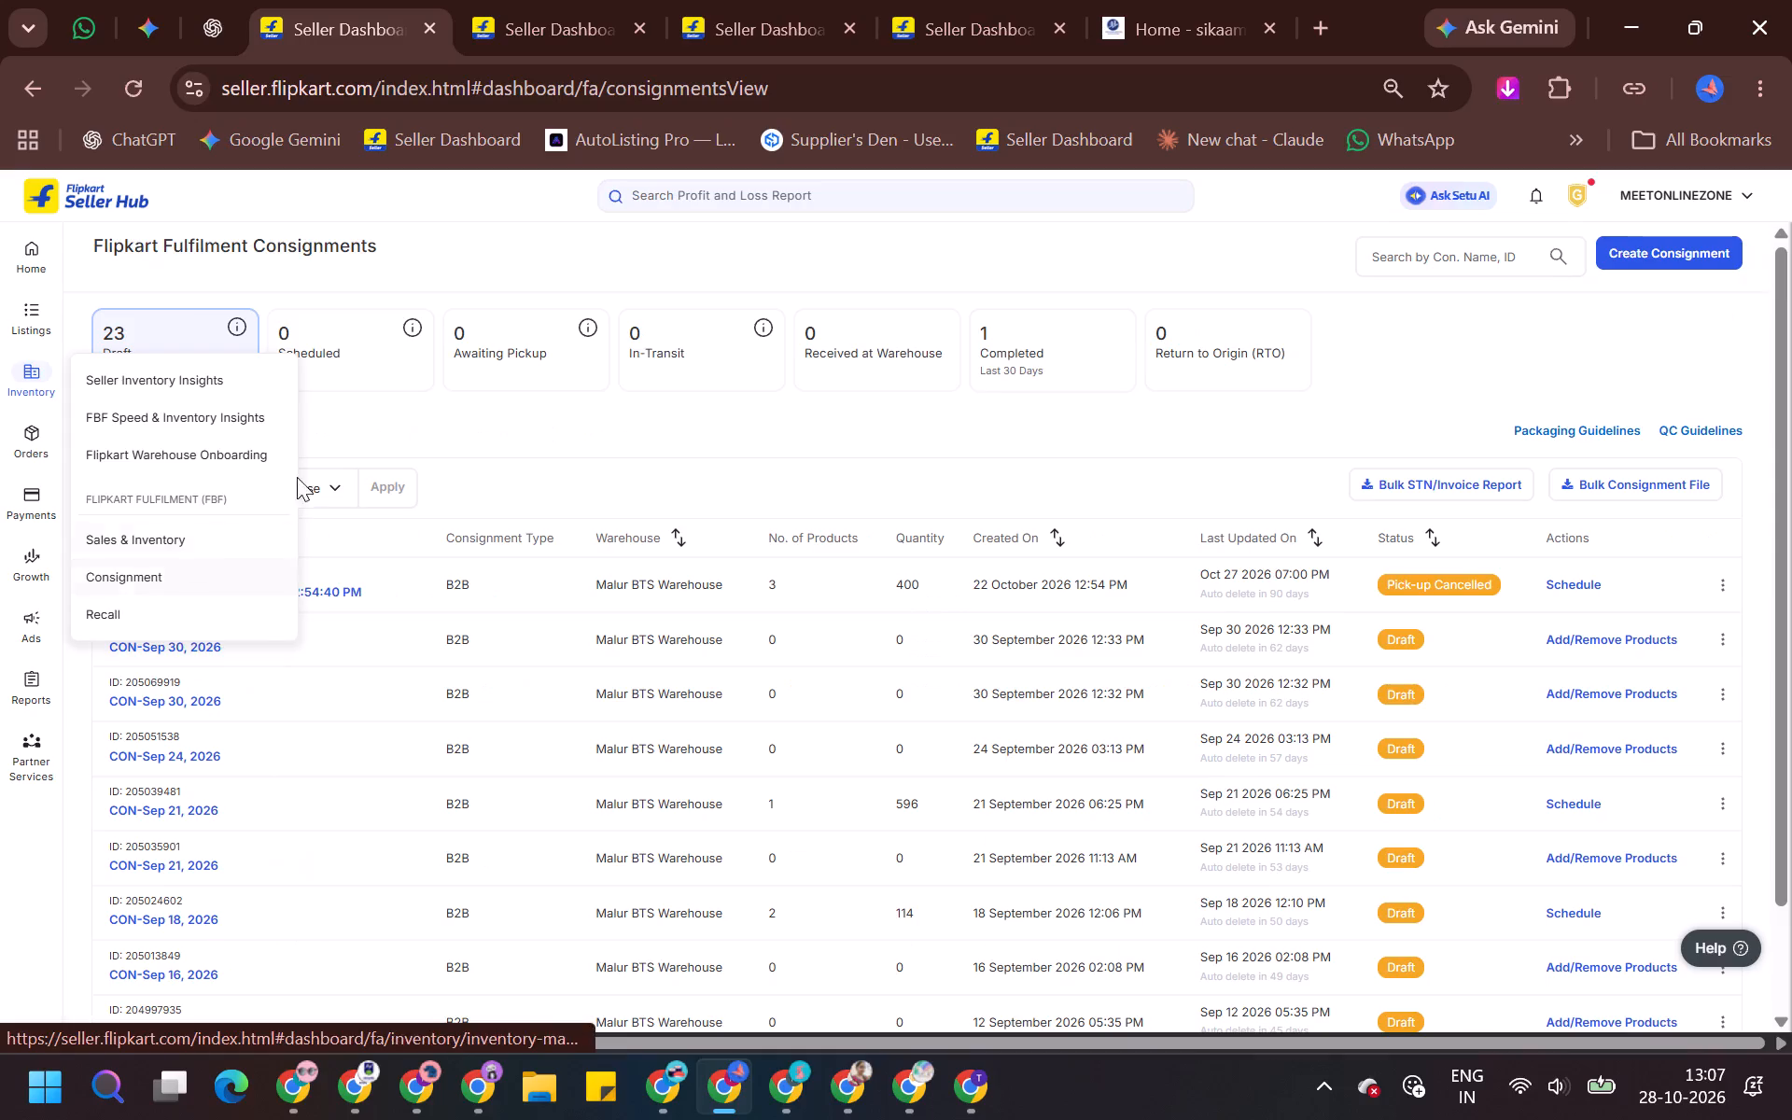
pyautogui.click(1555, 587)
pyautogui.scroll(-3, 646, 629)
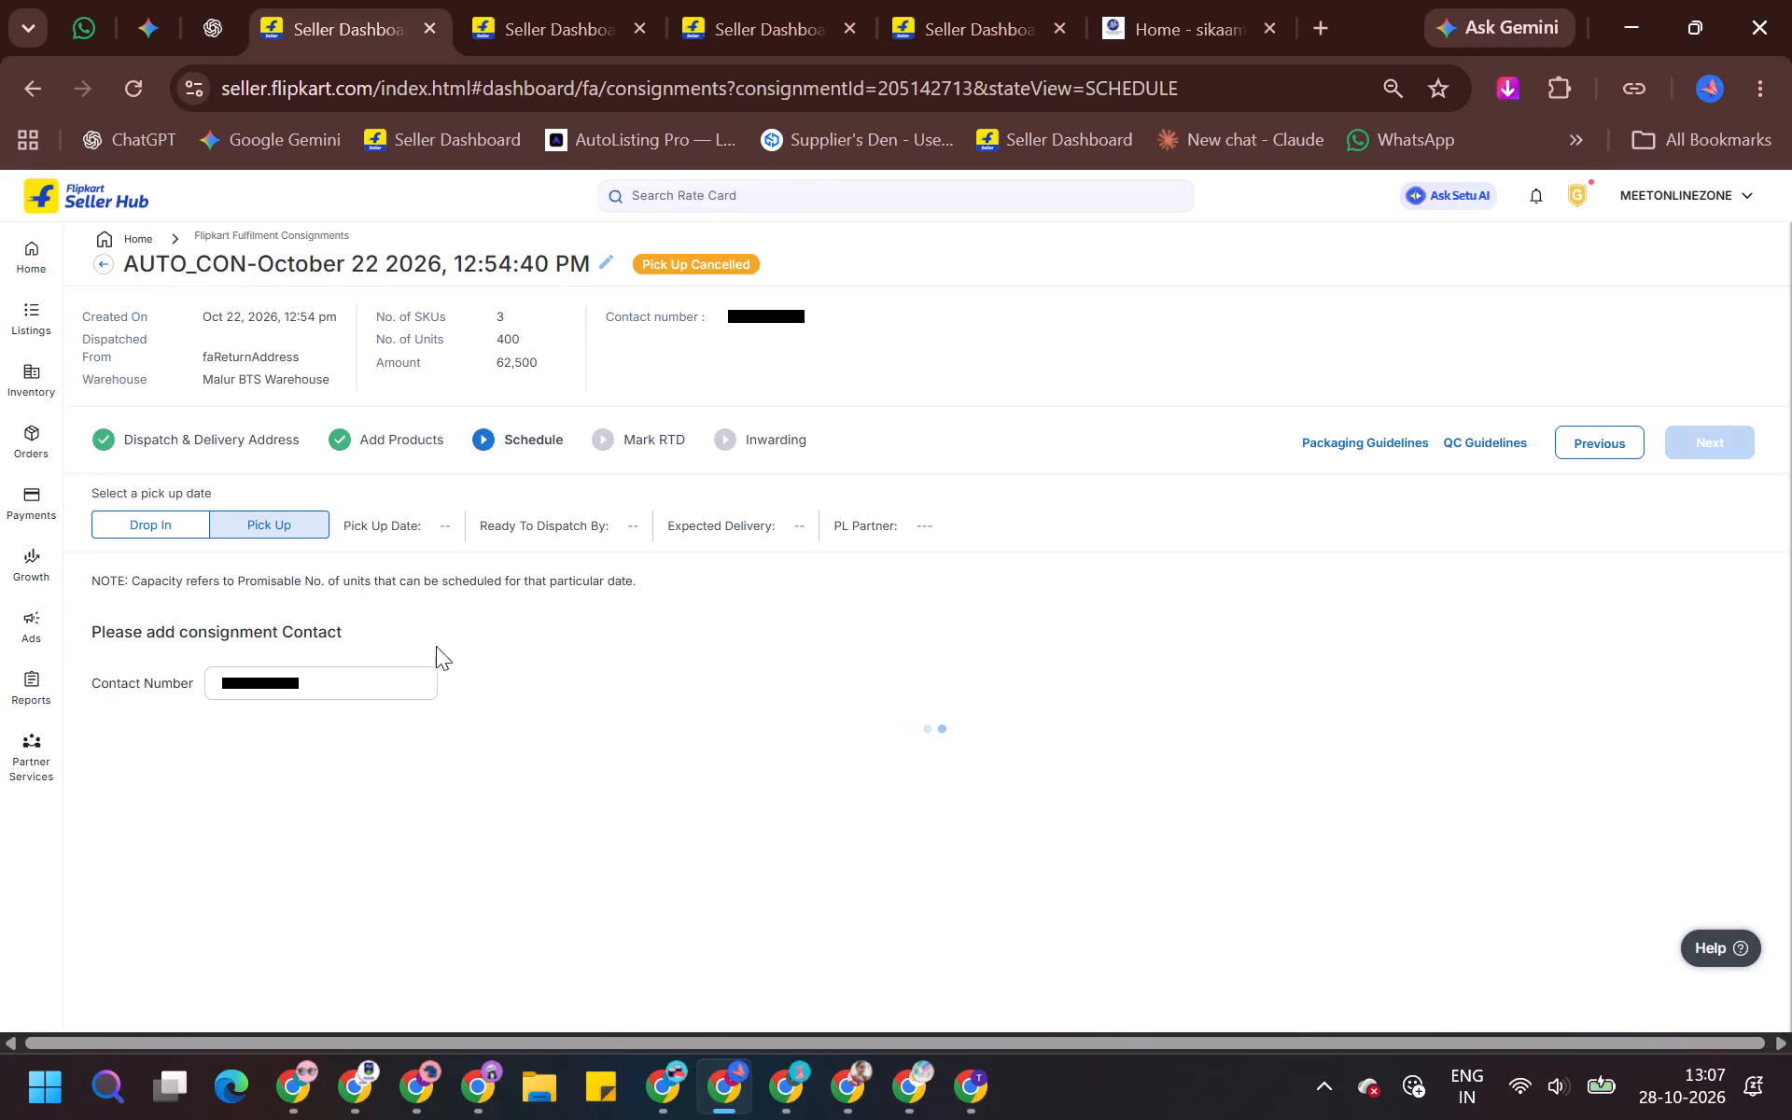
pyautogui.scroll(-6, 858, 683)
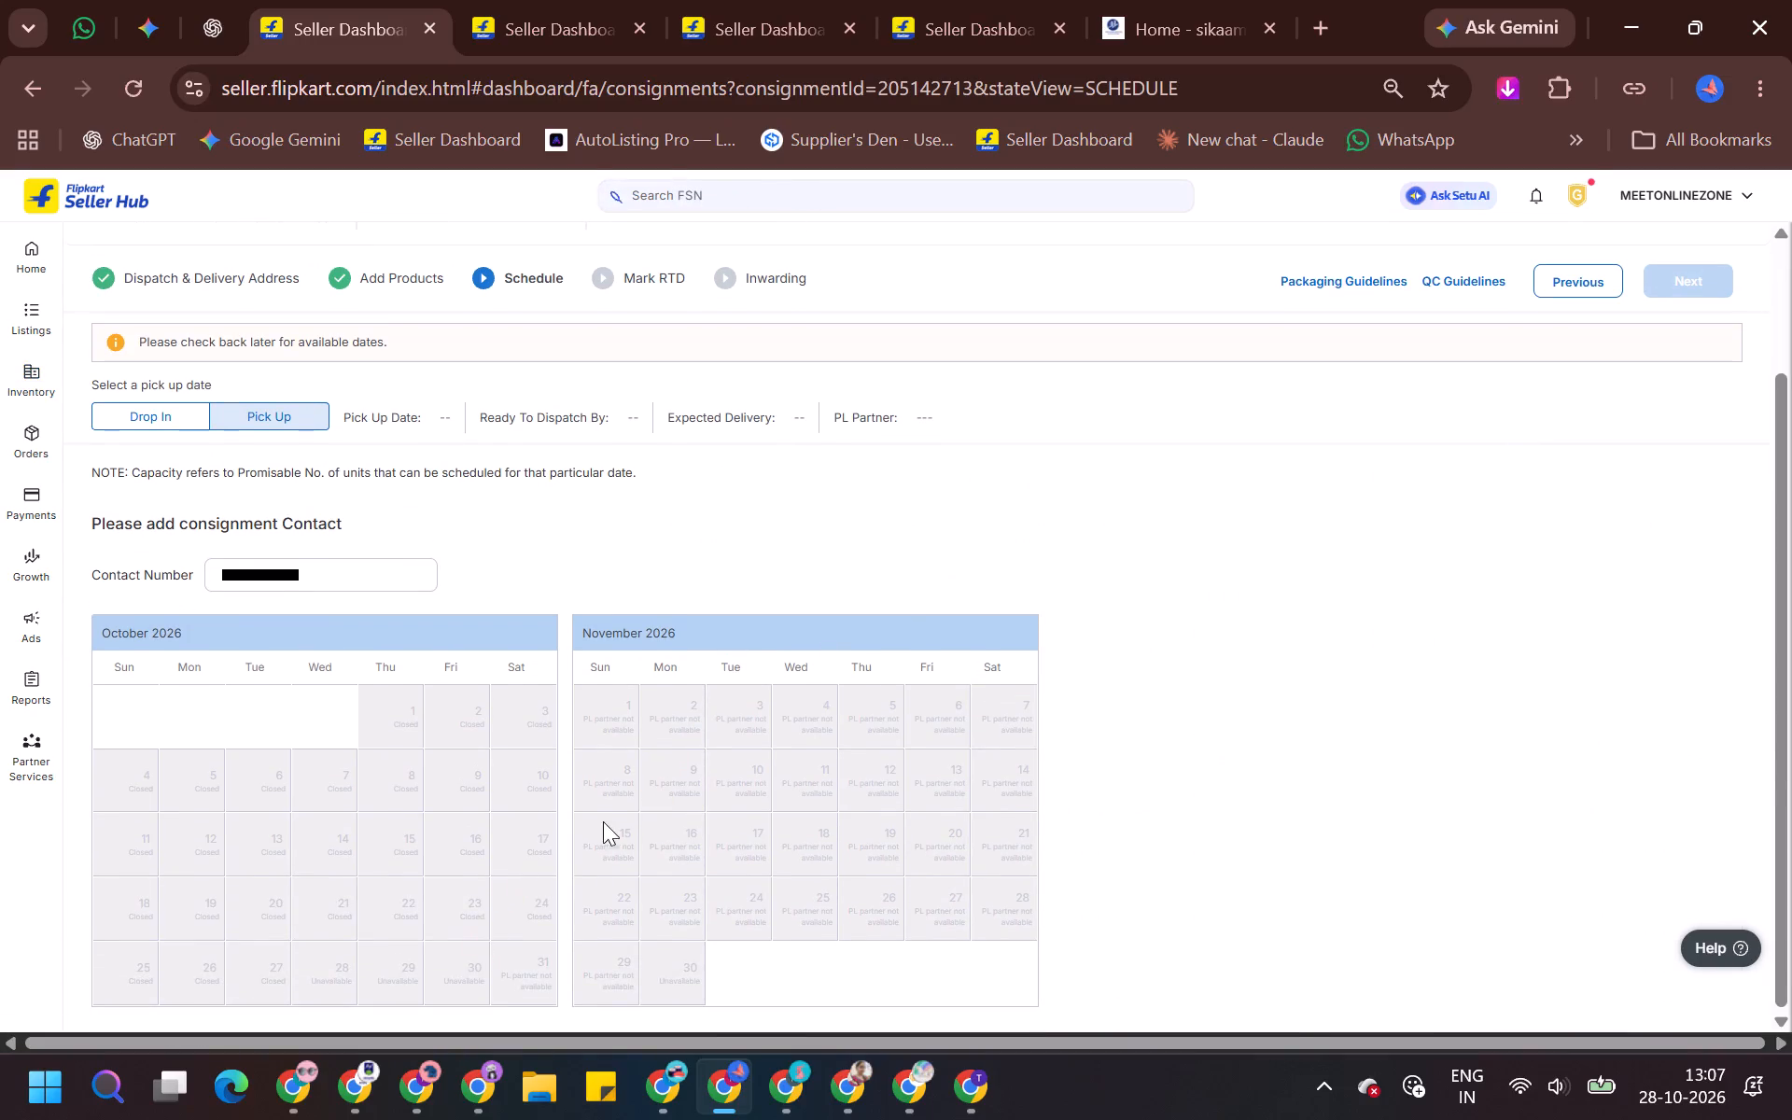
pyautogui.click(171, 423)
pyautogui.click(271, 419)
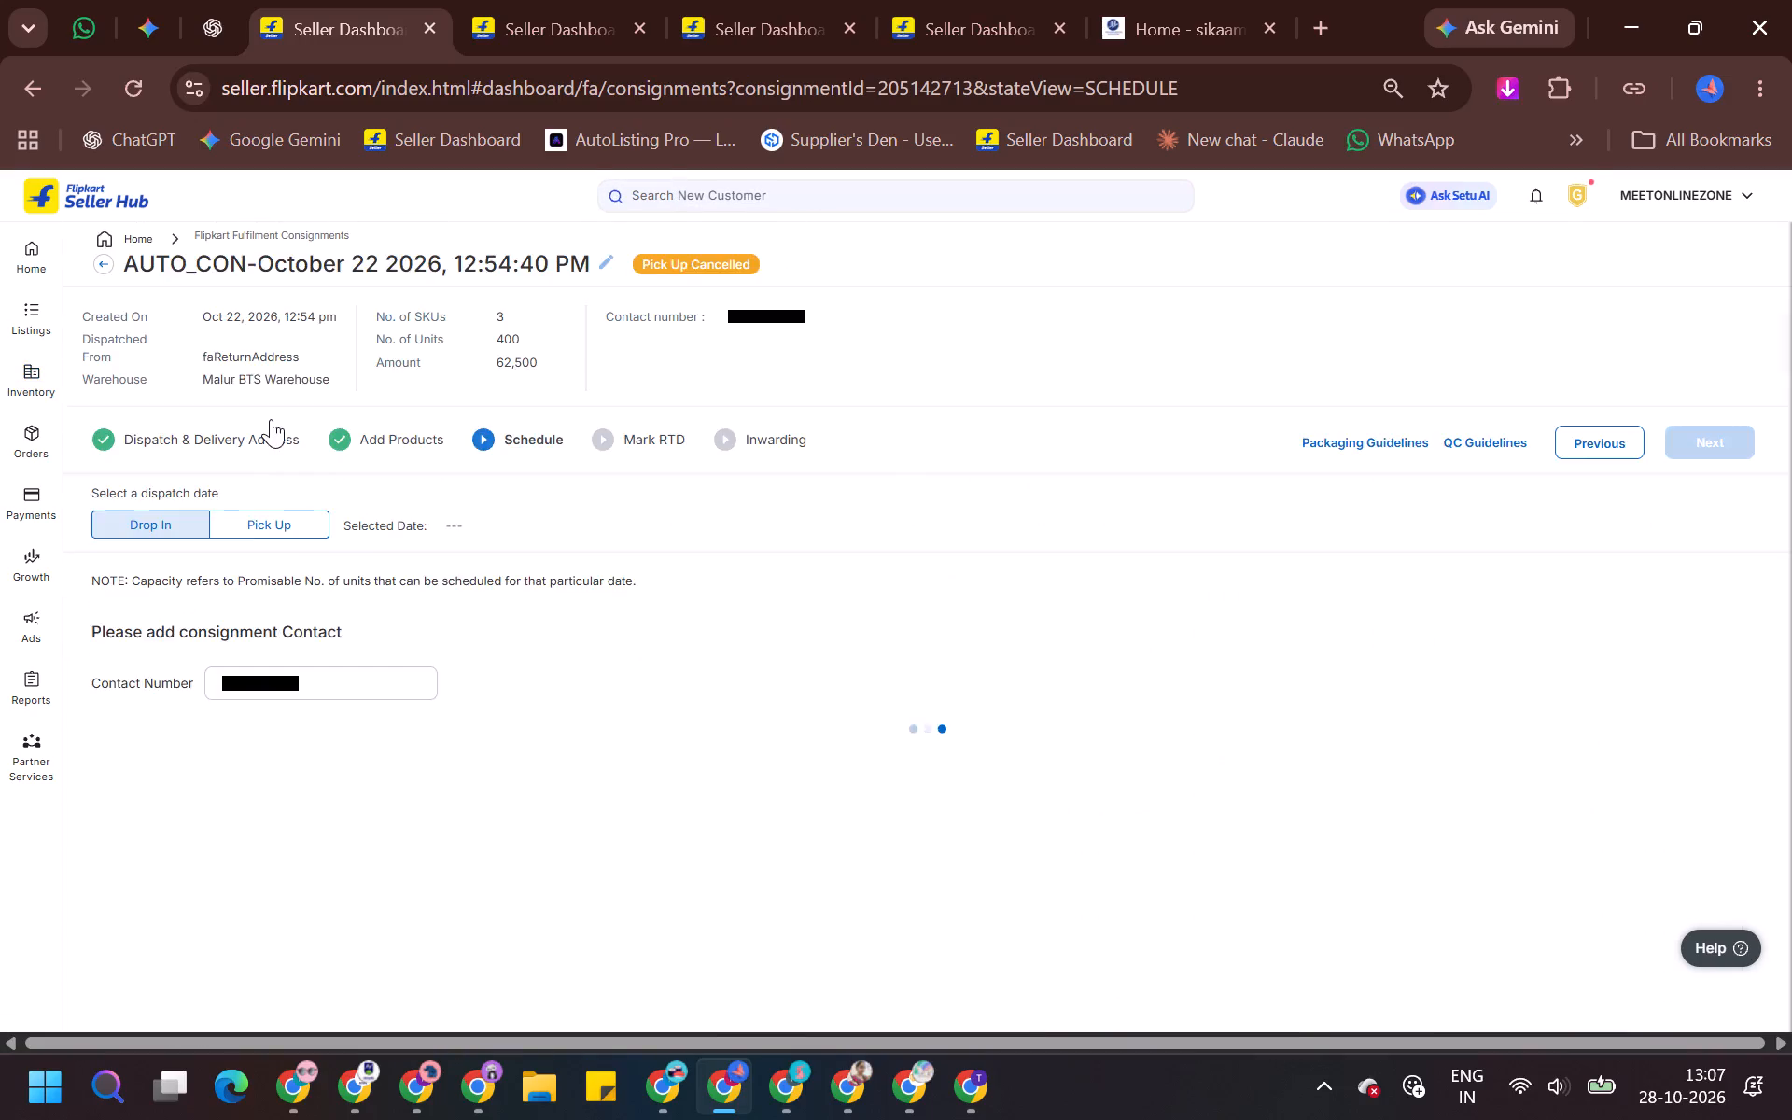
pyautogui.click(273, 525)
pyautogui.scroll(-7, 987, 524)
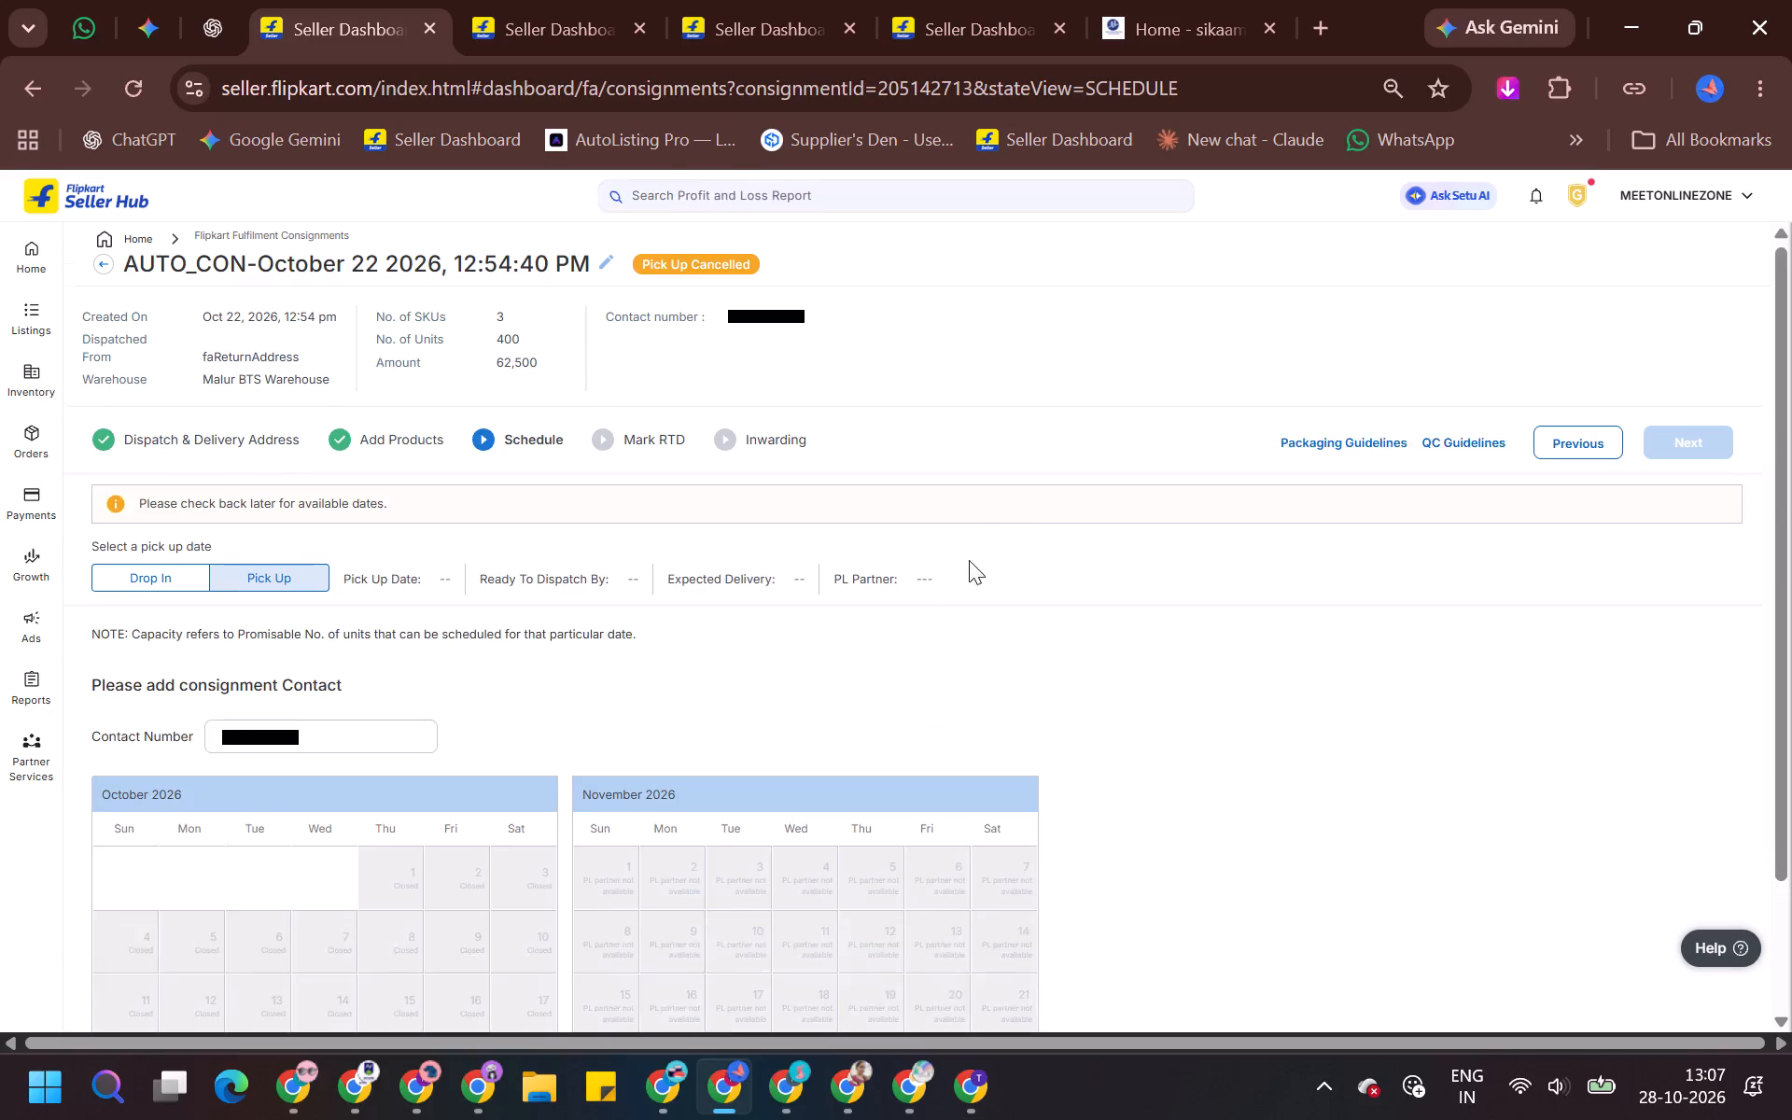
pyautogui.scroll(-1, 969, 560)
pyautogui.scroll(-5, 794, 643)
pyautogui.scroll(4, 1367, 558)
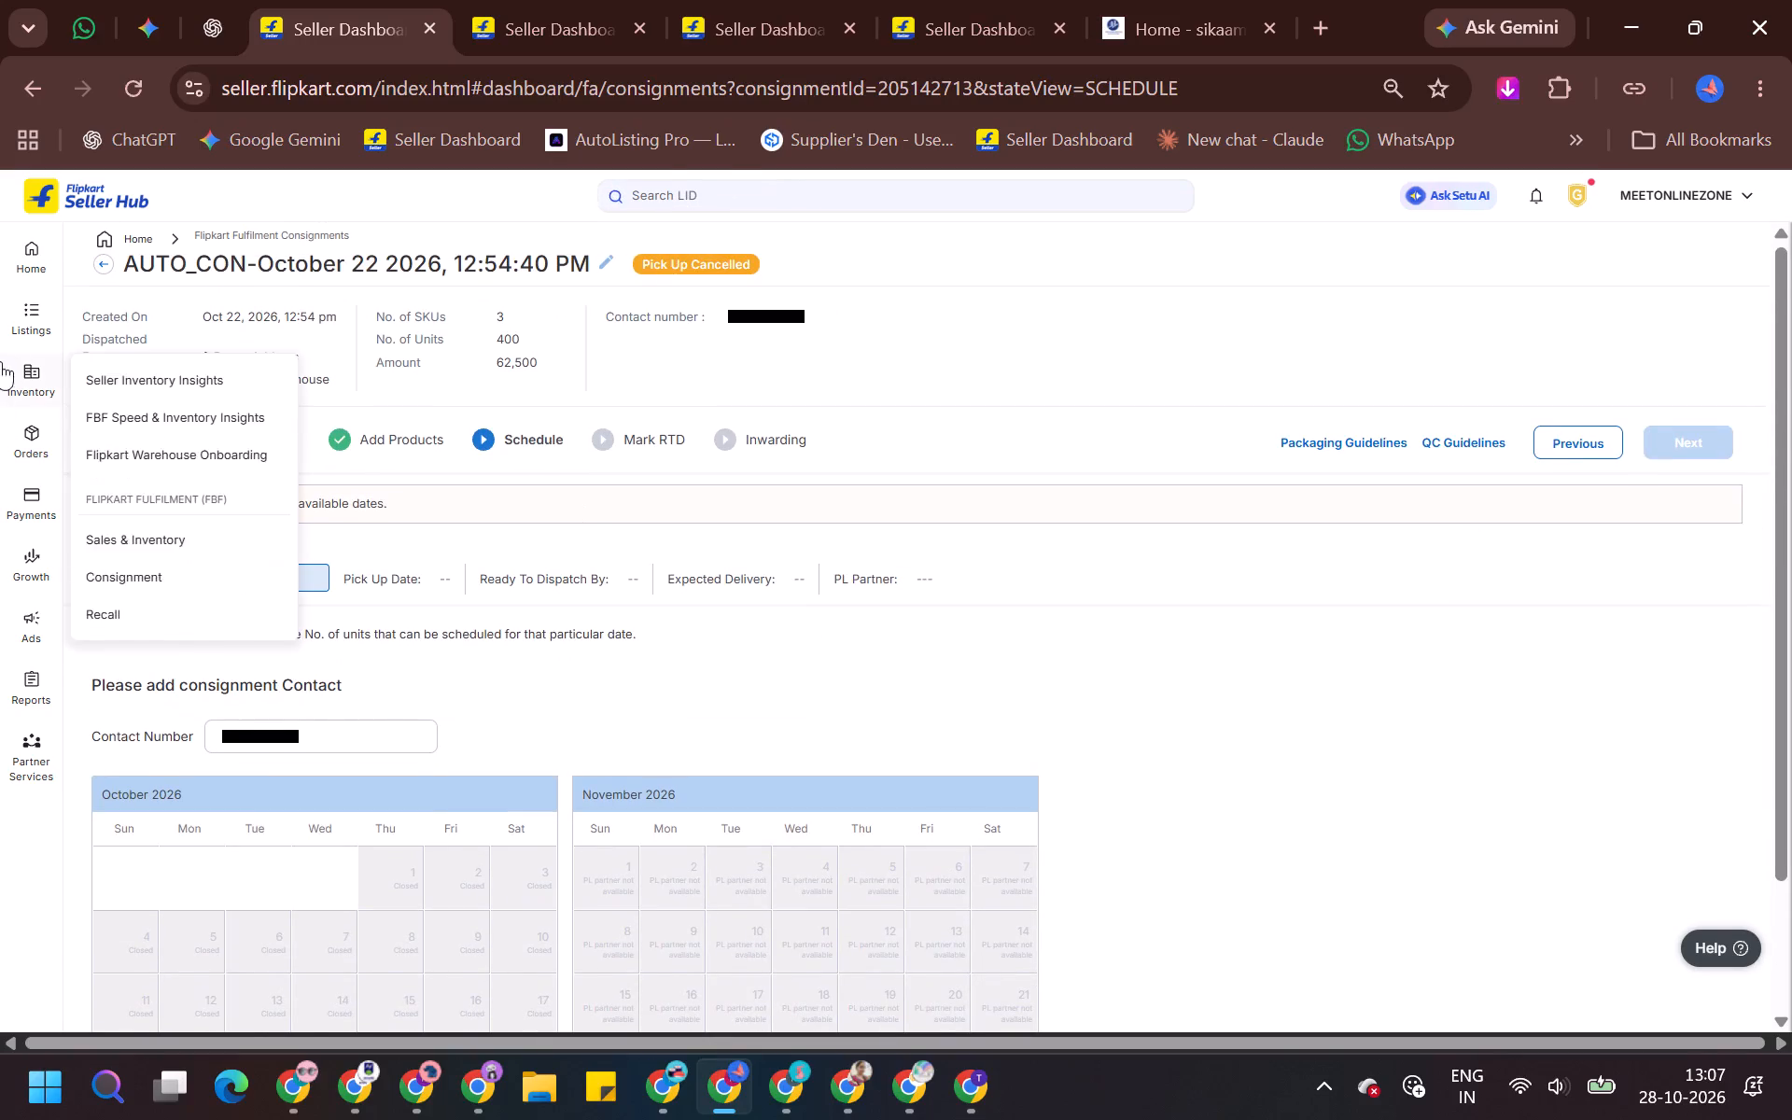
# Return to the Flipkart Fulfilment consignments list.
pyautogui.click(146, 569)
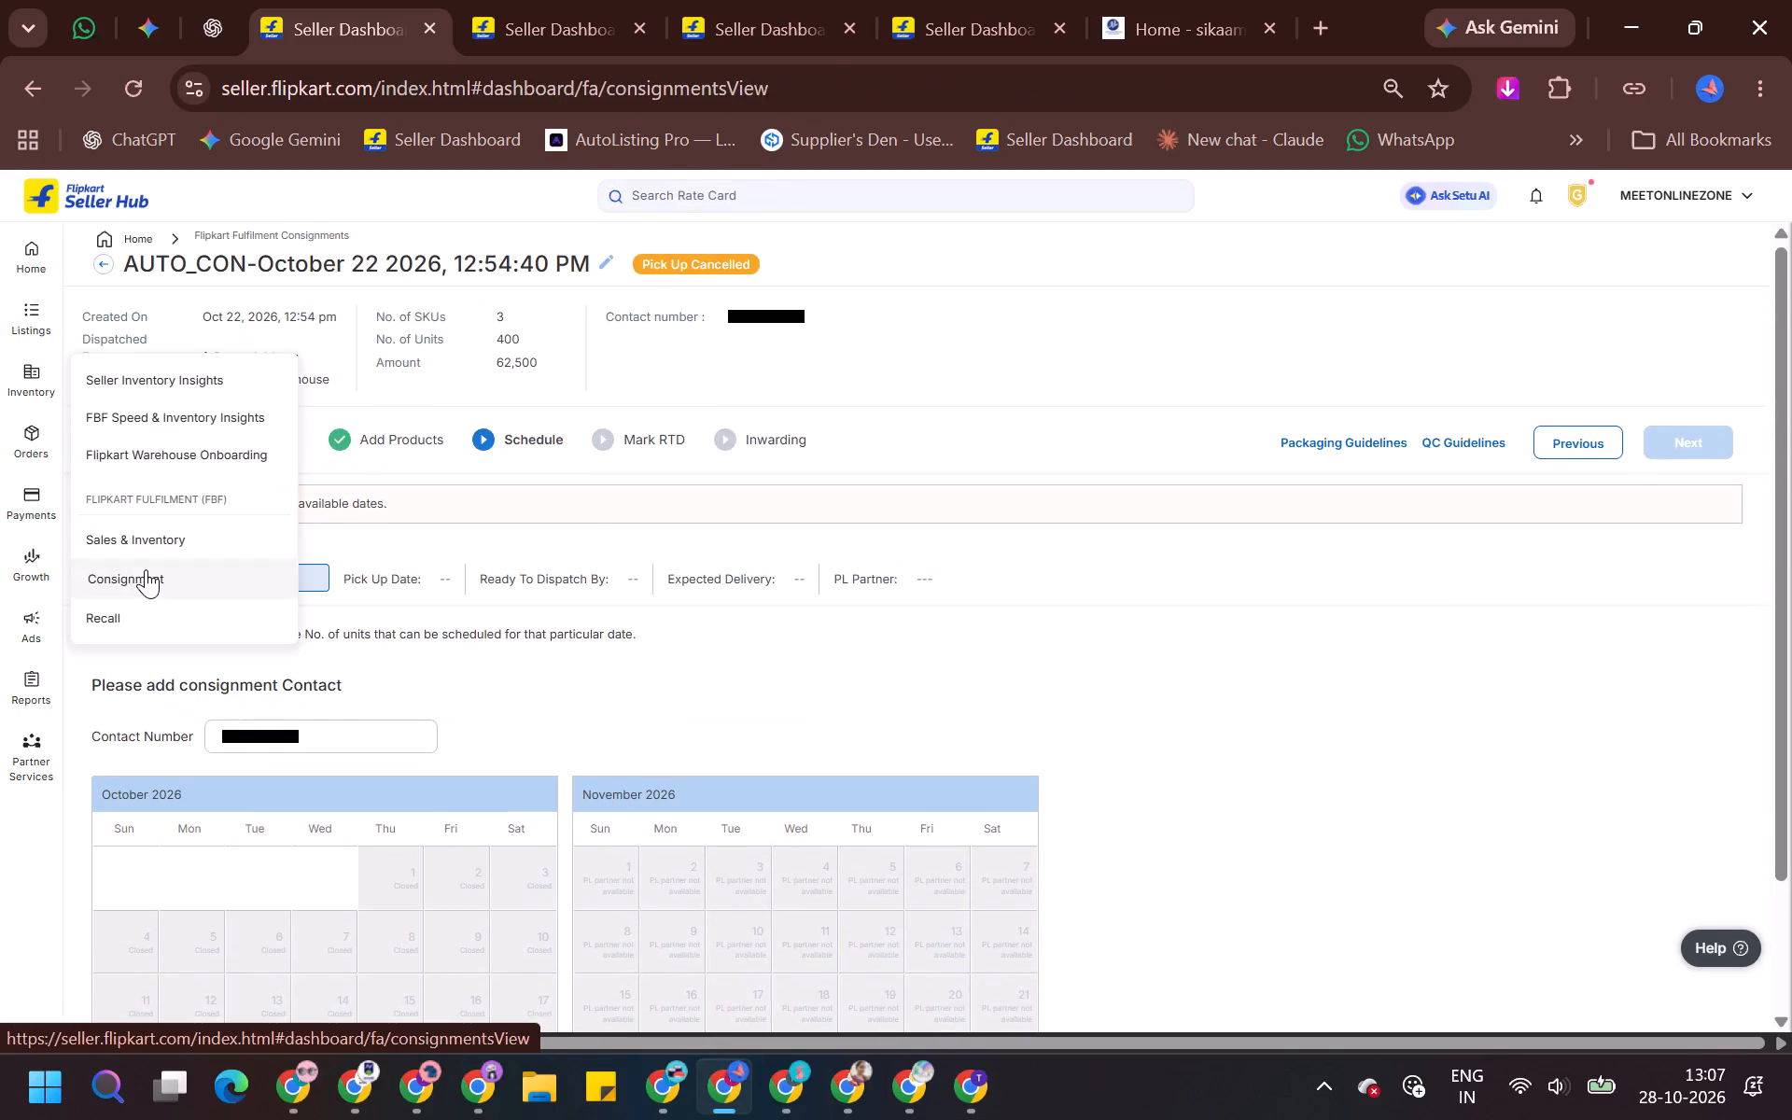